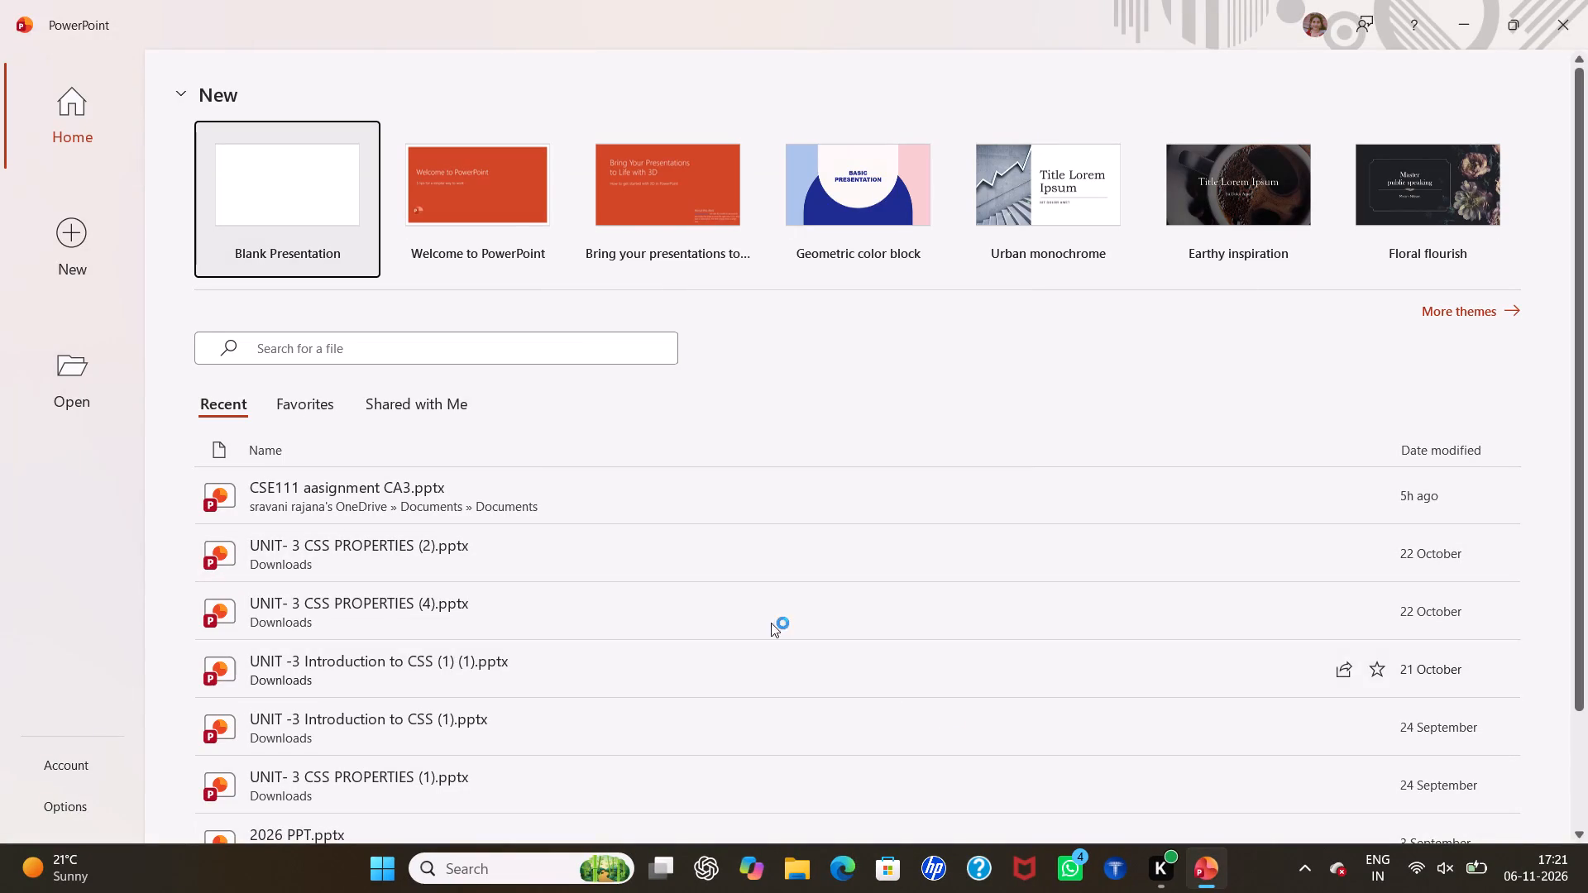
Open the recent presentation CSE111 aasignment CA3.pptx and go to slide 9, Challenges and Contigency Plan.
click(704, 508)
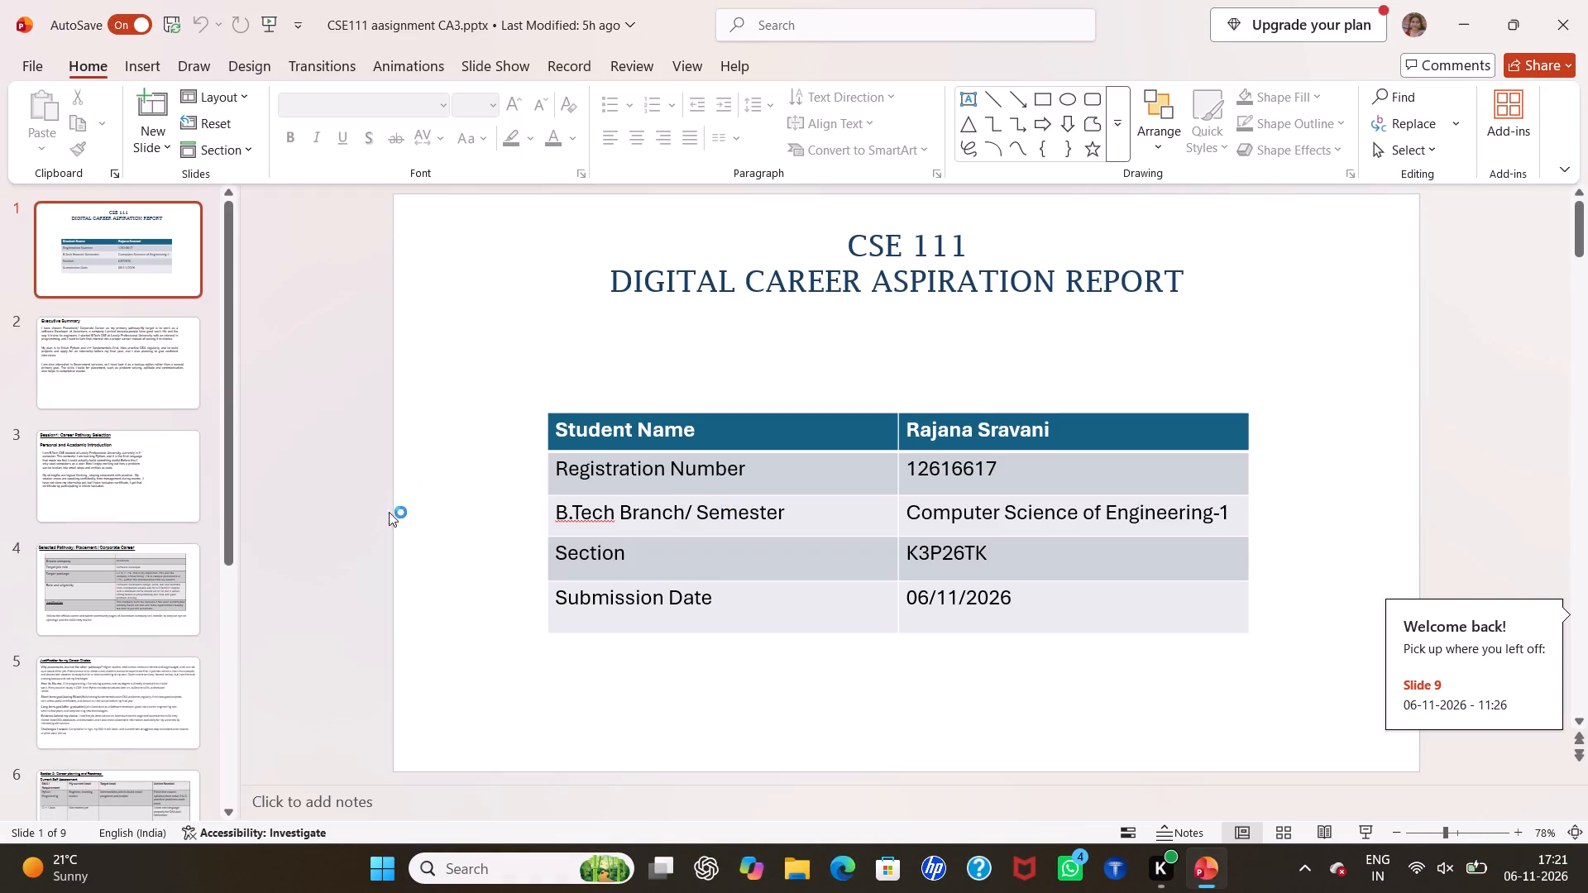
scroll(109, 507, down, 8)
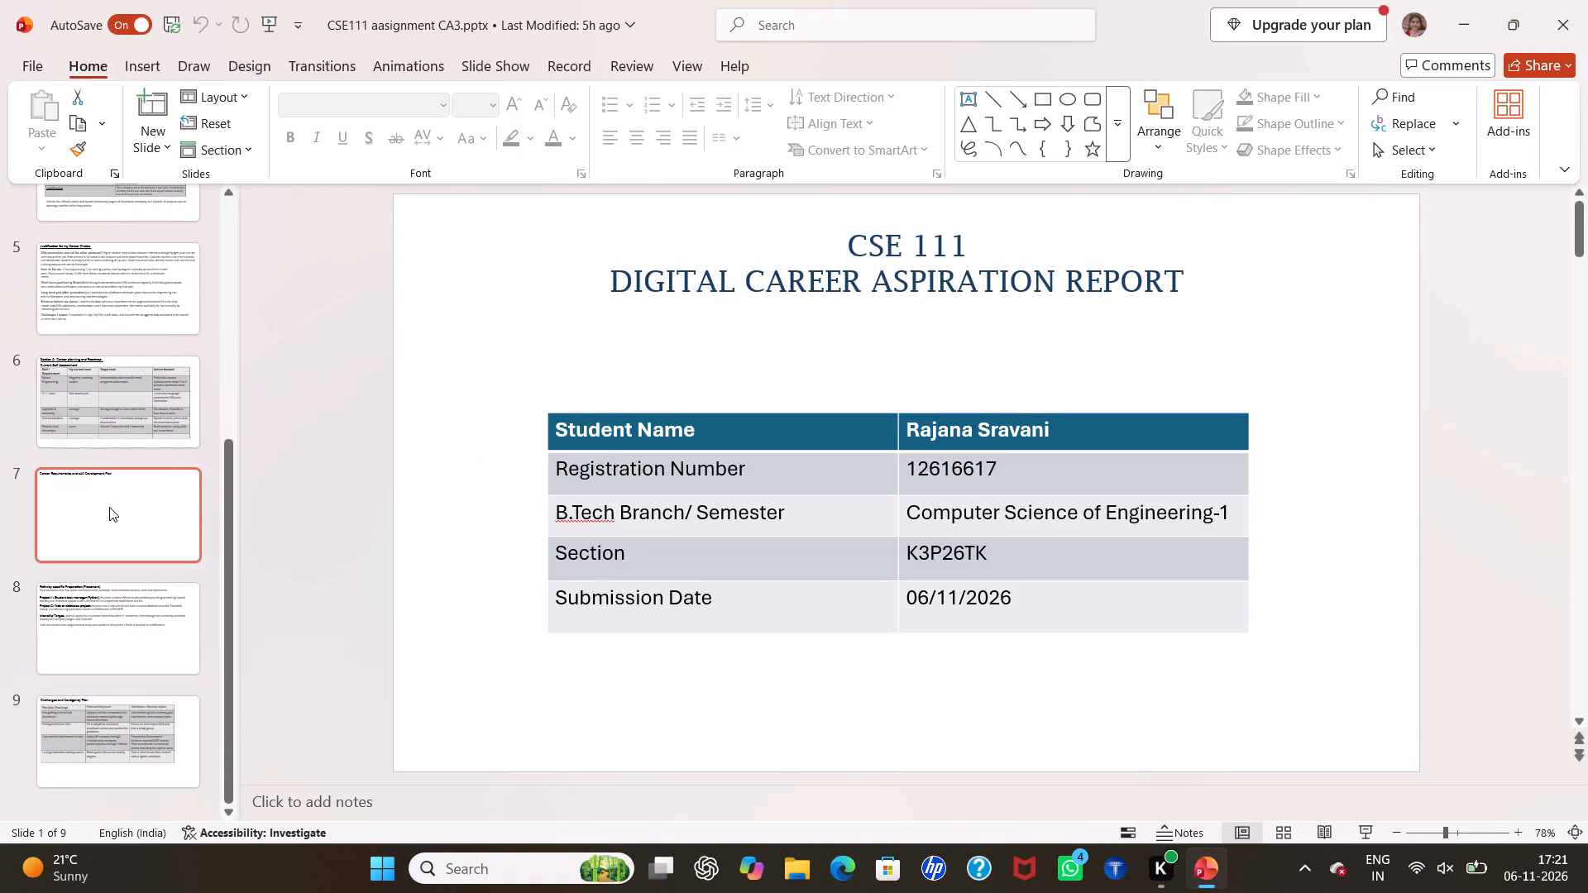
scroll(109, 507, down, 1)
scroll(32, 627, down, 4)
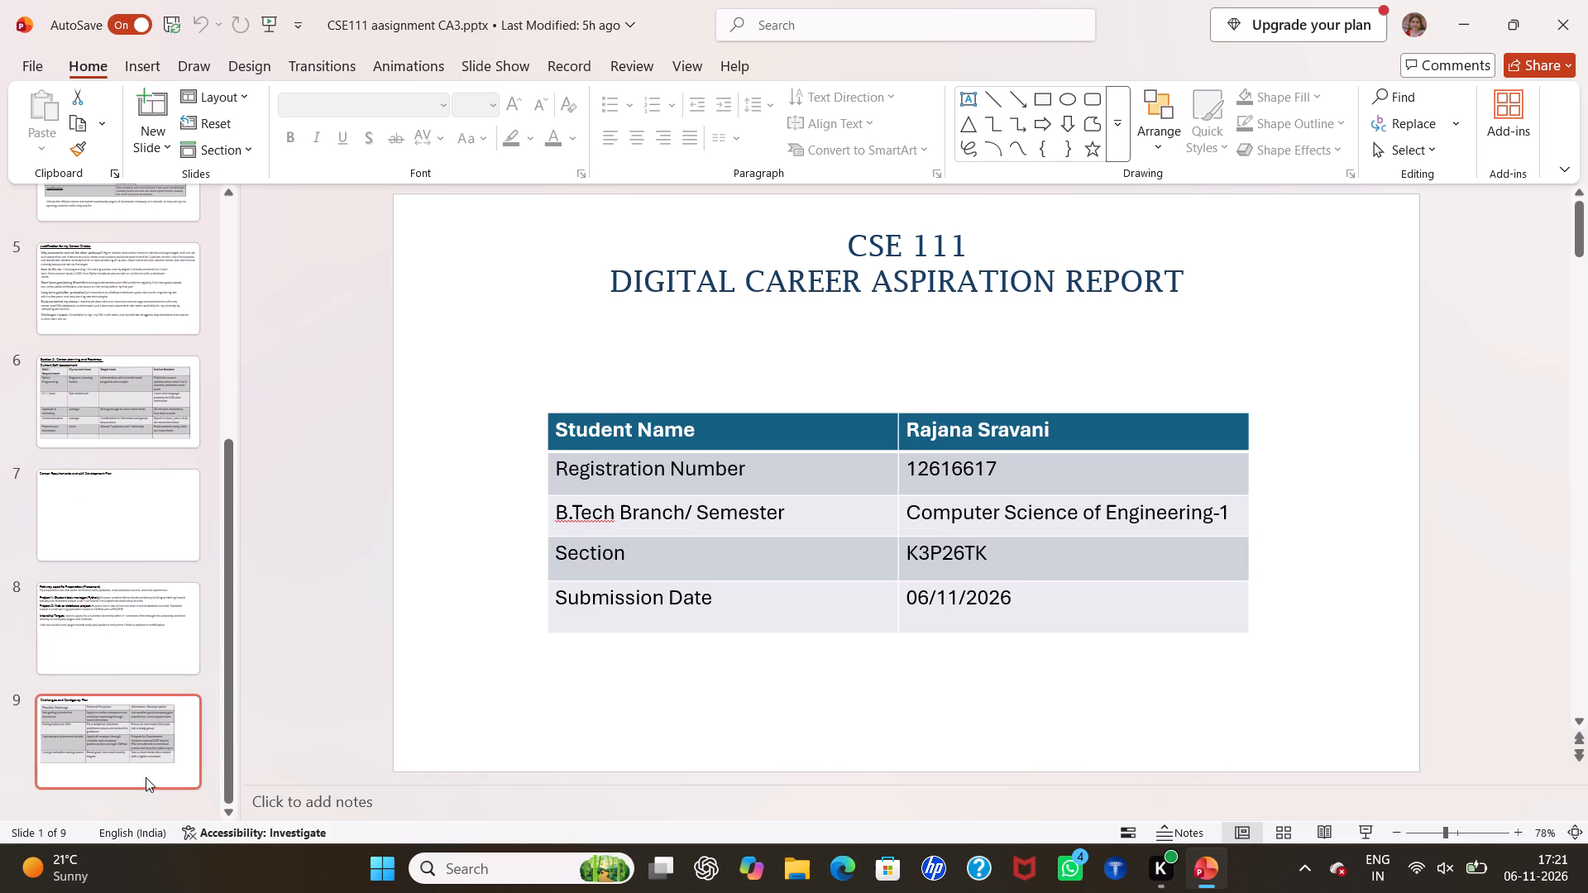
click(146, 777)
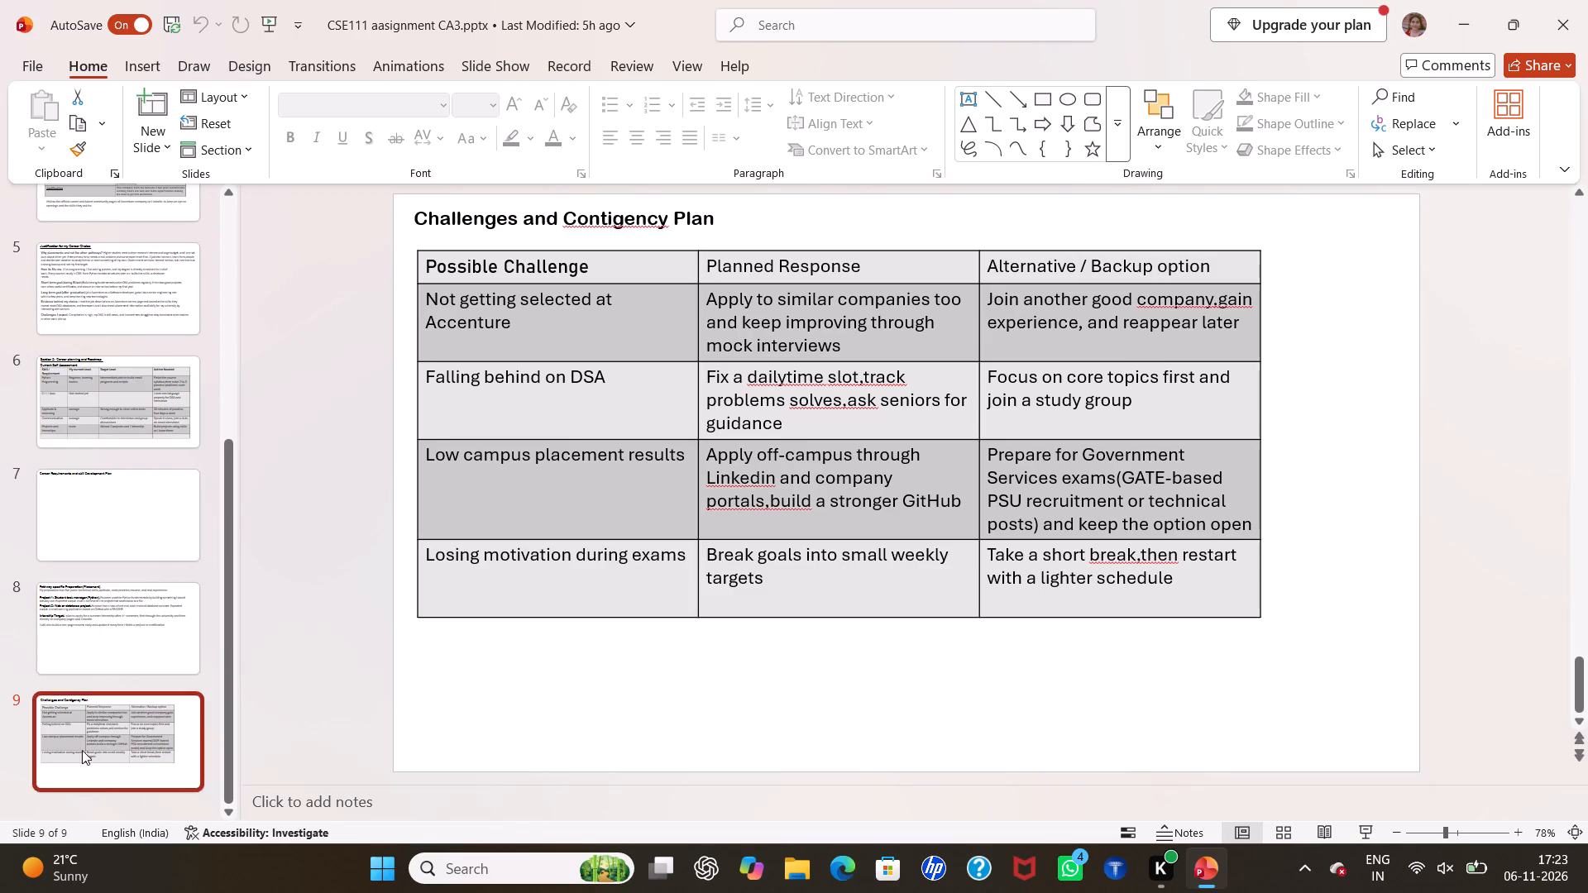
click(109, 629)
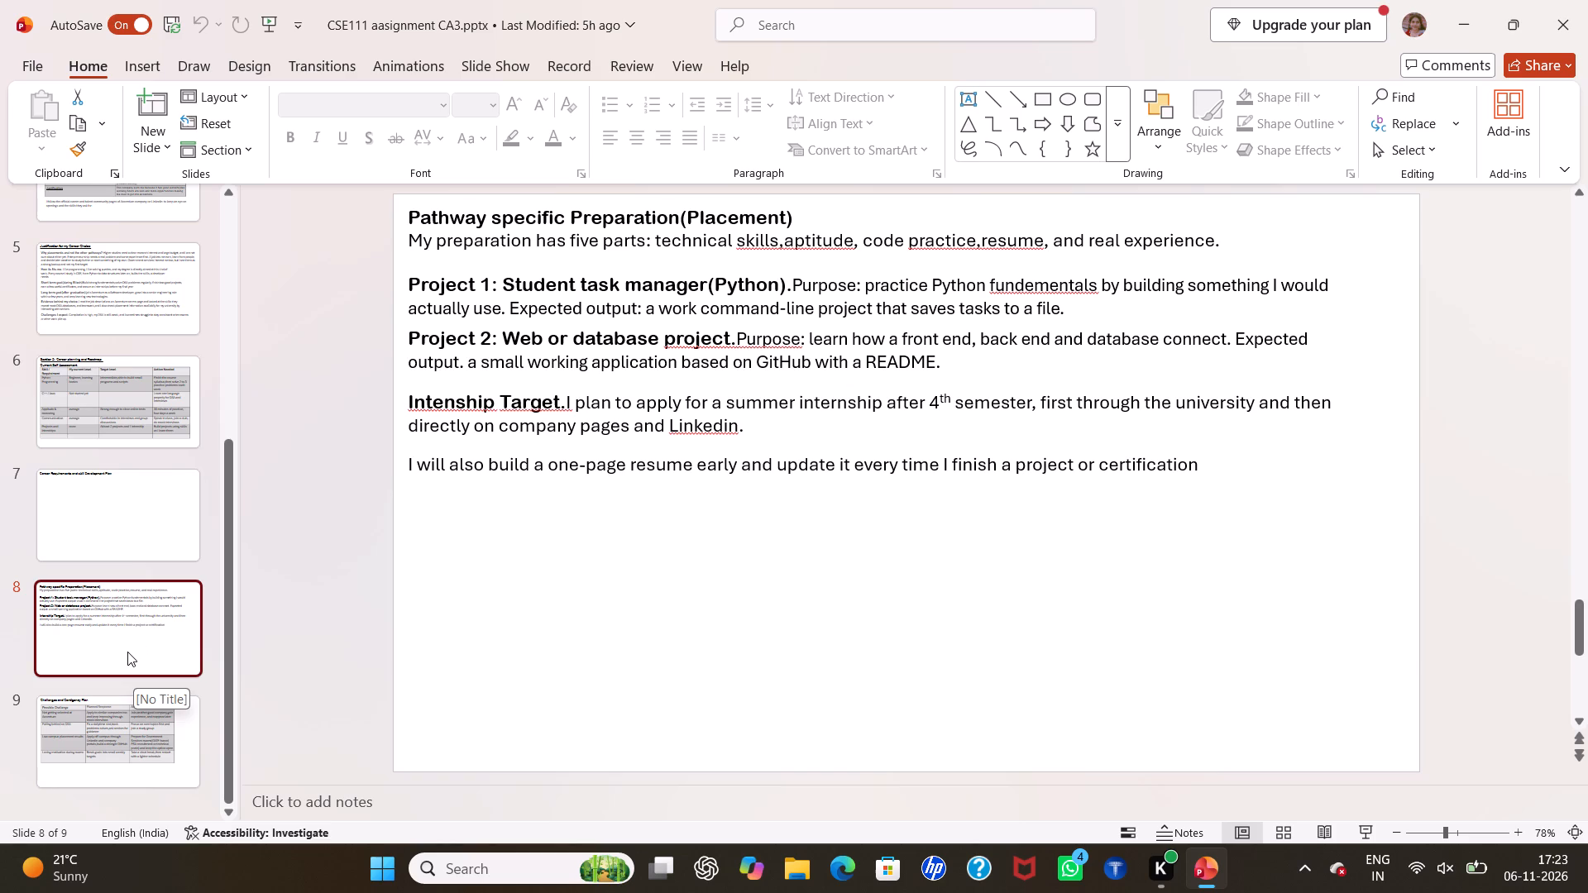
click(120, 726)
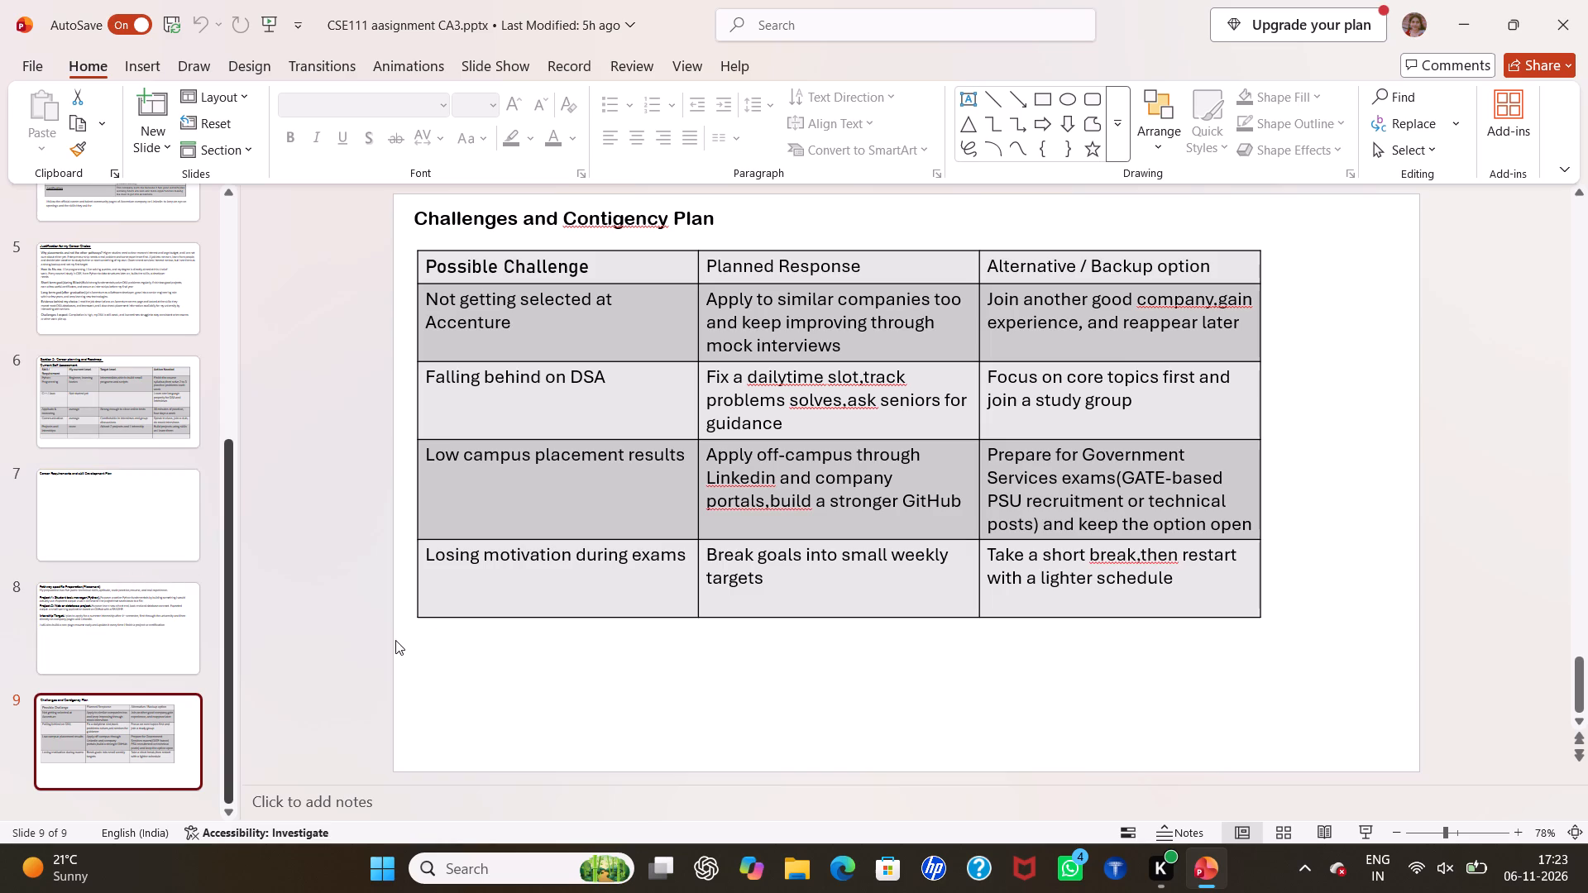
Add a text box below the table on slide 9 reading "I have keep Government Services as my backup".
click(438, 642)
double_click(444, 643)
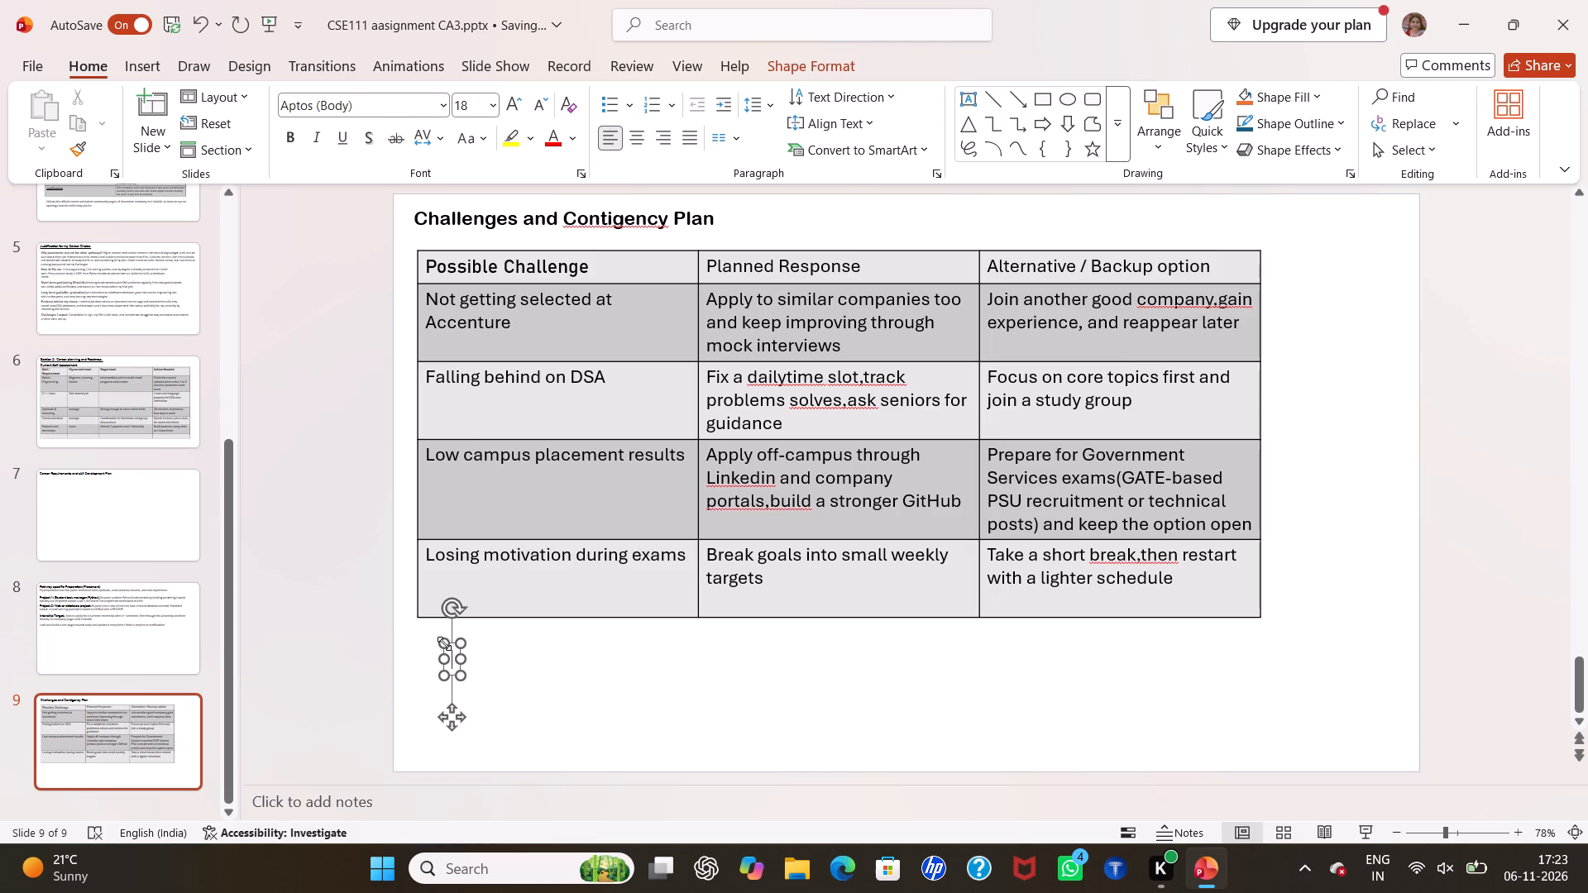
text(I have)
key(space)
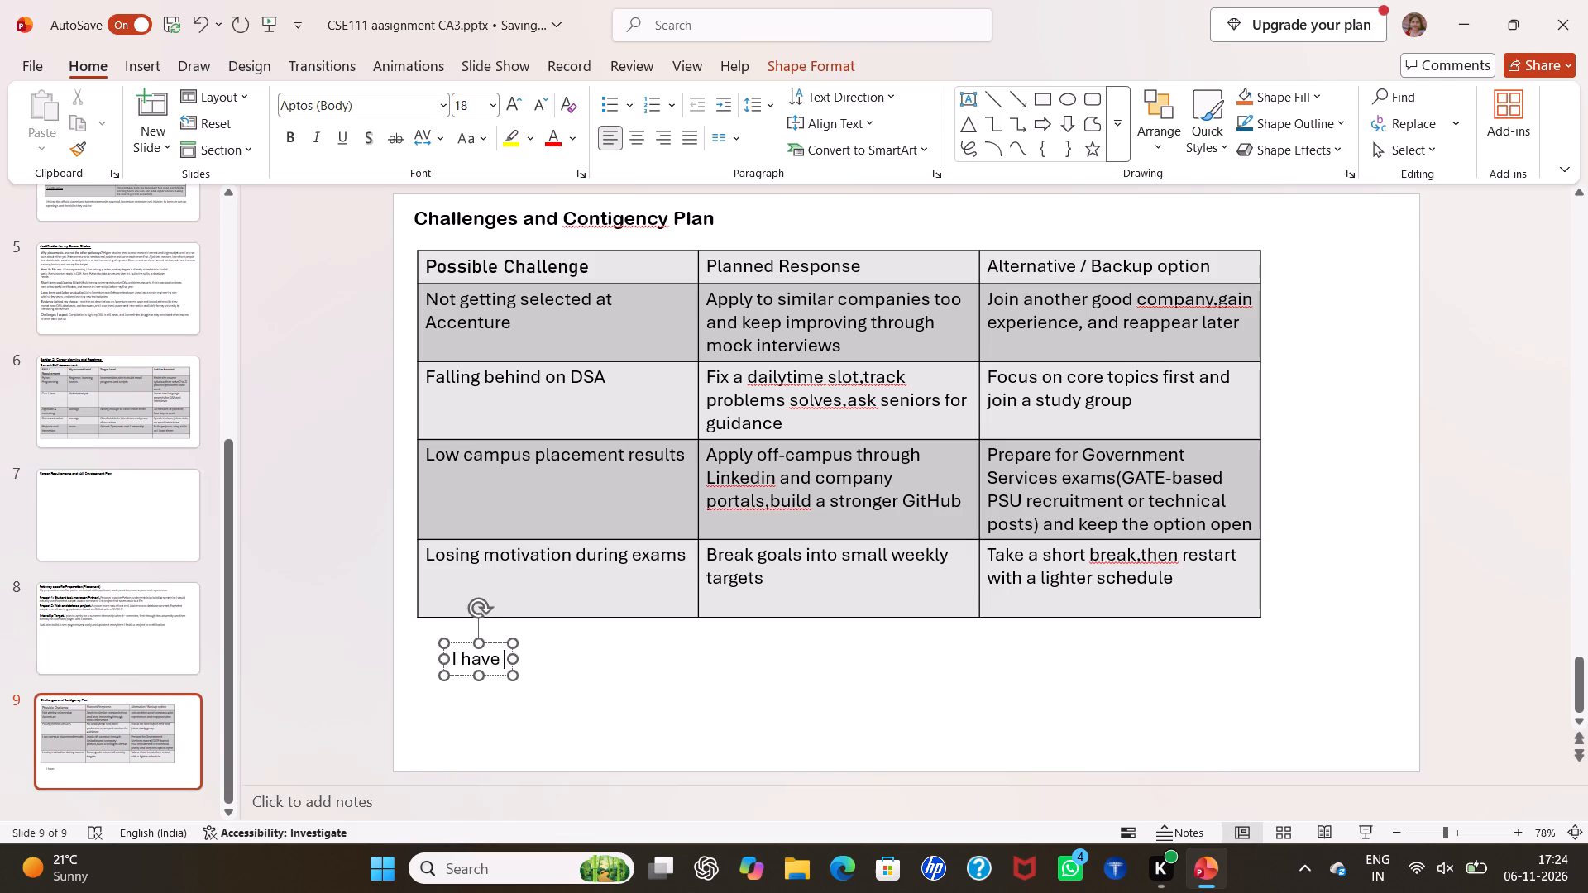
text(keep F)
key(BackSpace)
key(shift+g)
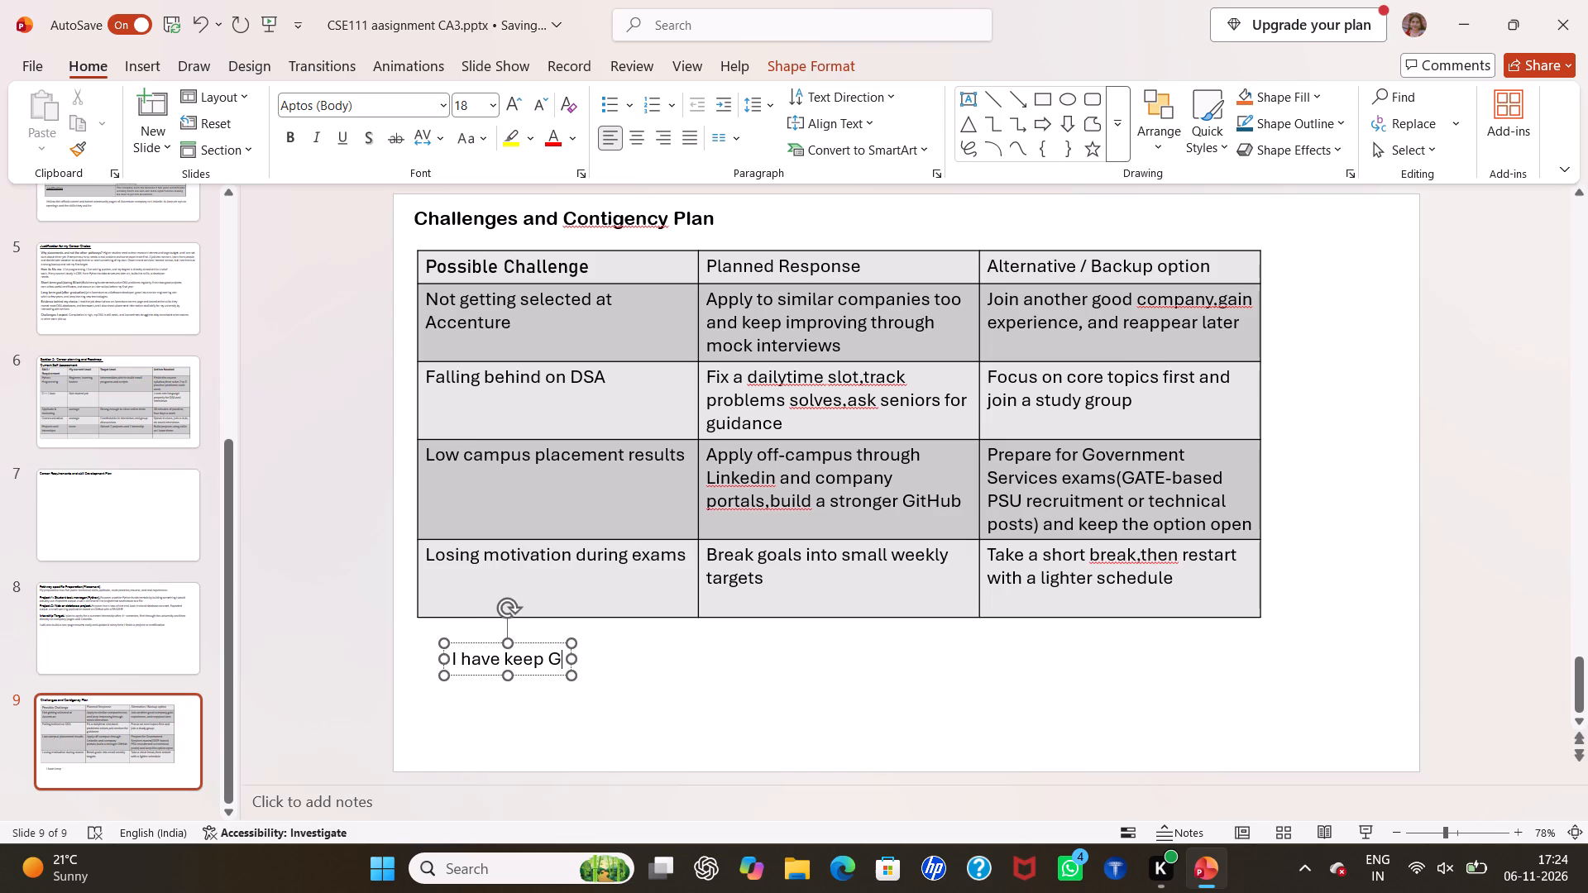
key(o)
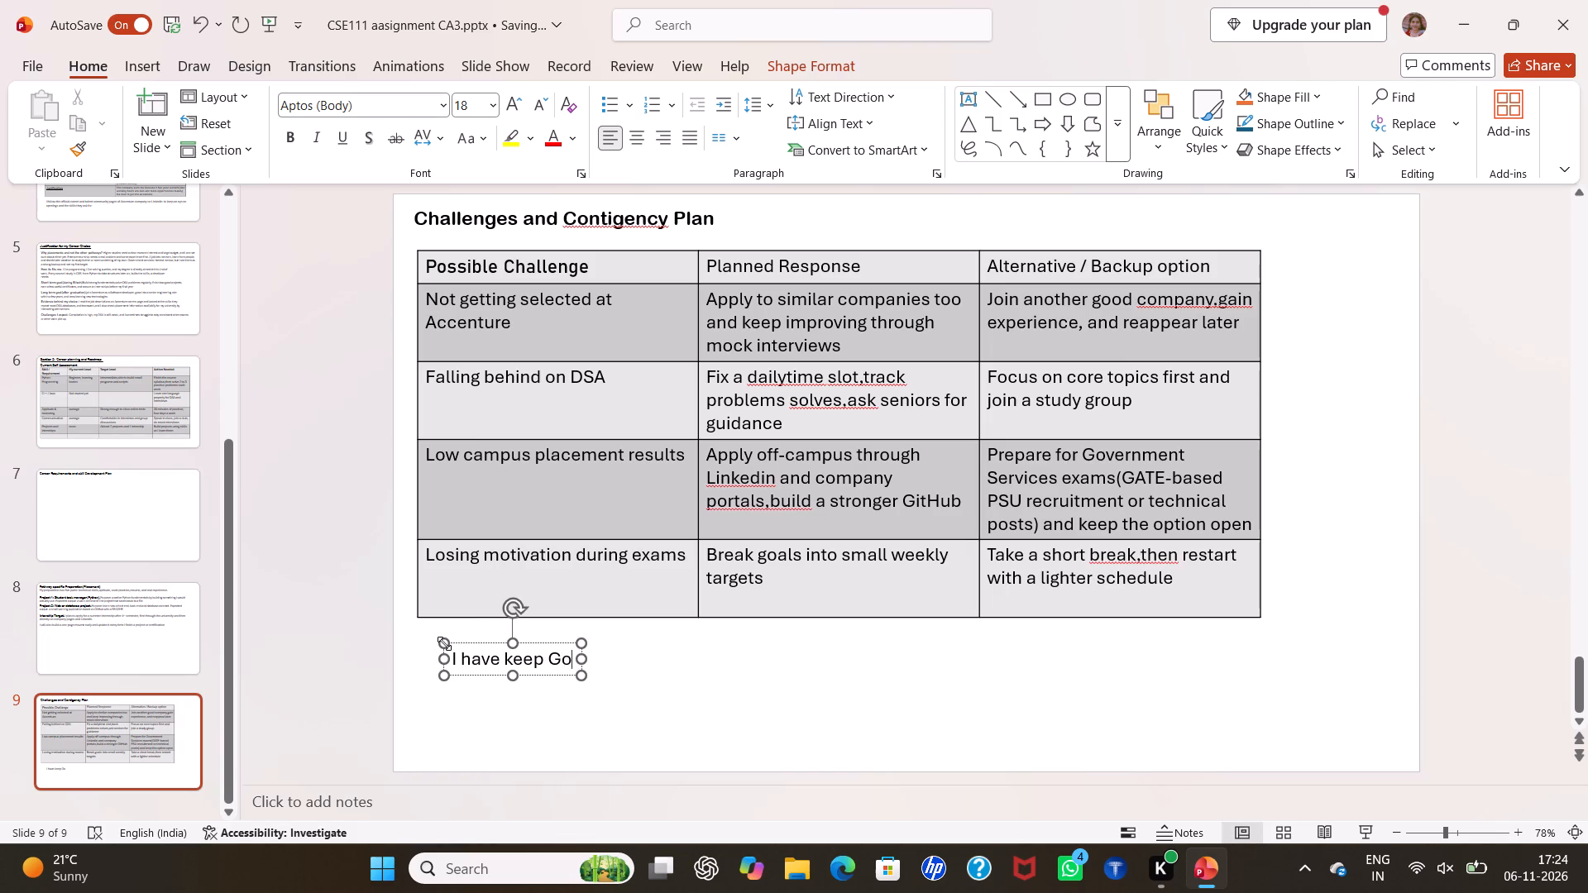
text(vernment)
key(space)
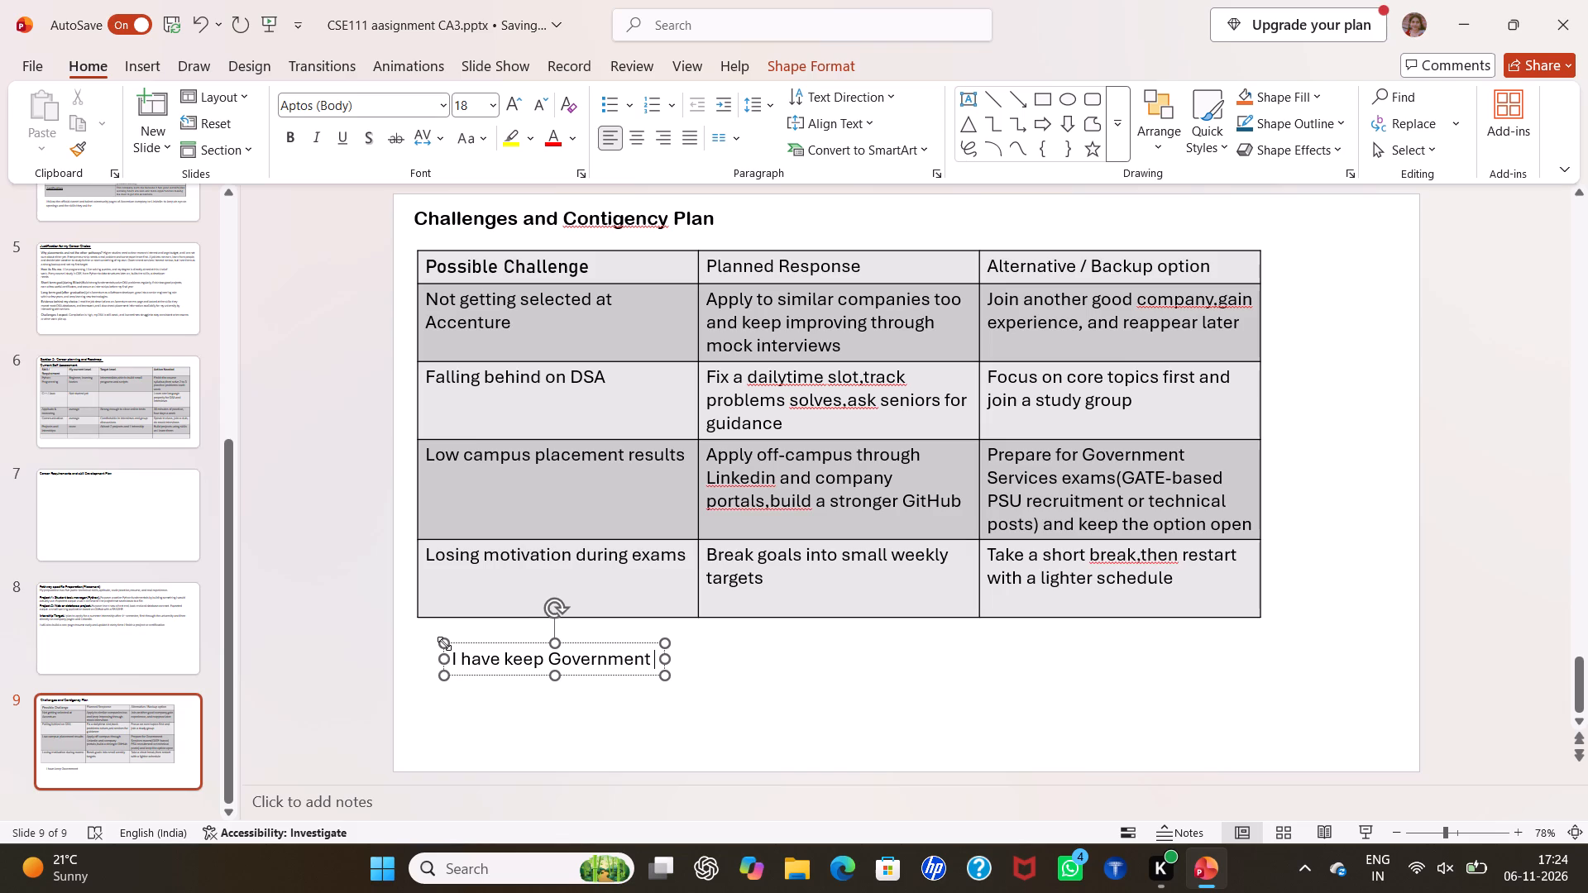
text(Services as my bac)
text(kup)
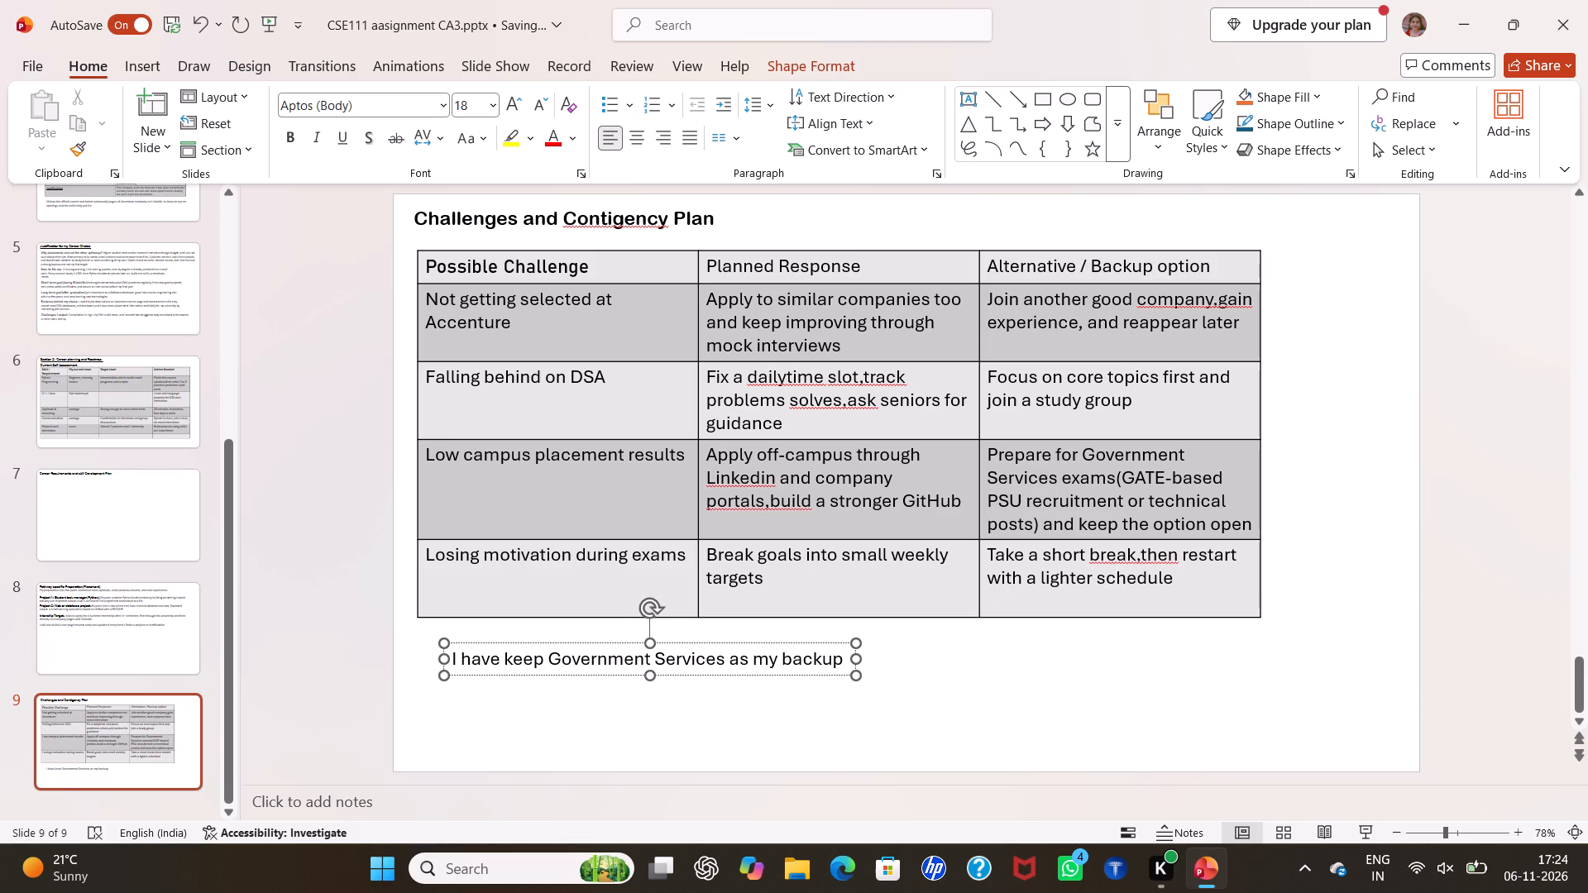
Continue the sentence below the table with "because the preparation overlaps:logical reasoning,".
key(space)
text(because)
key(space)
text(the prepa)
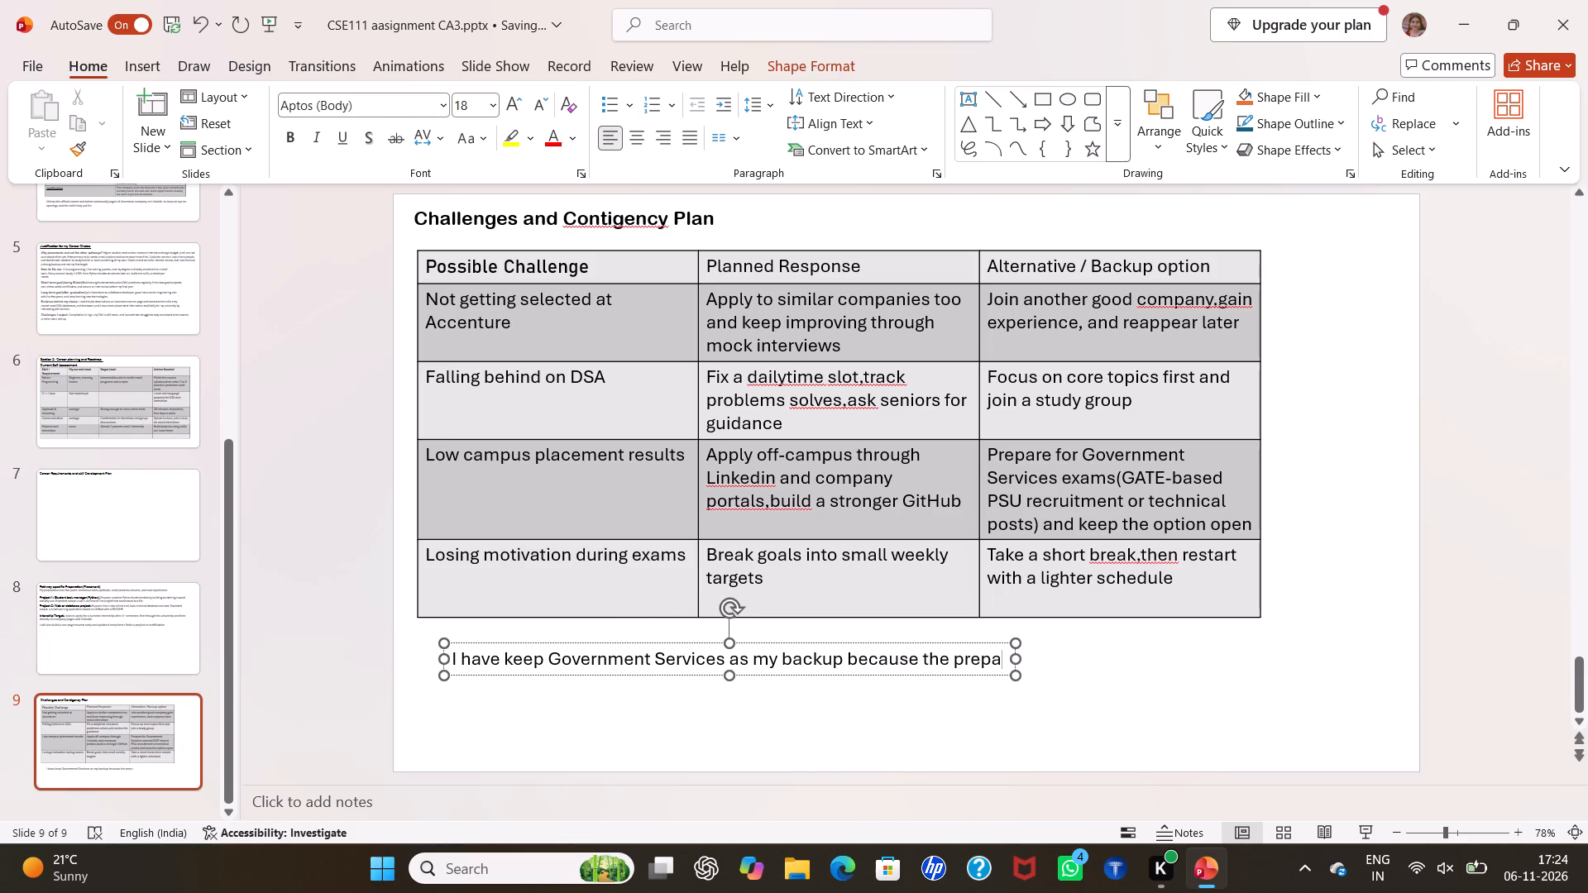
text(ration)
key(space)
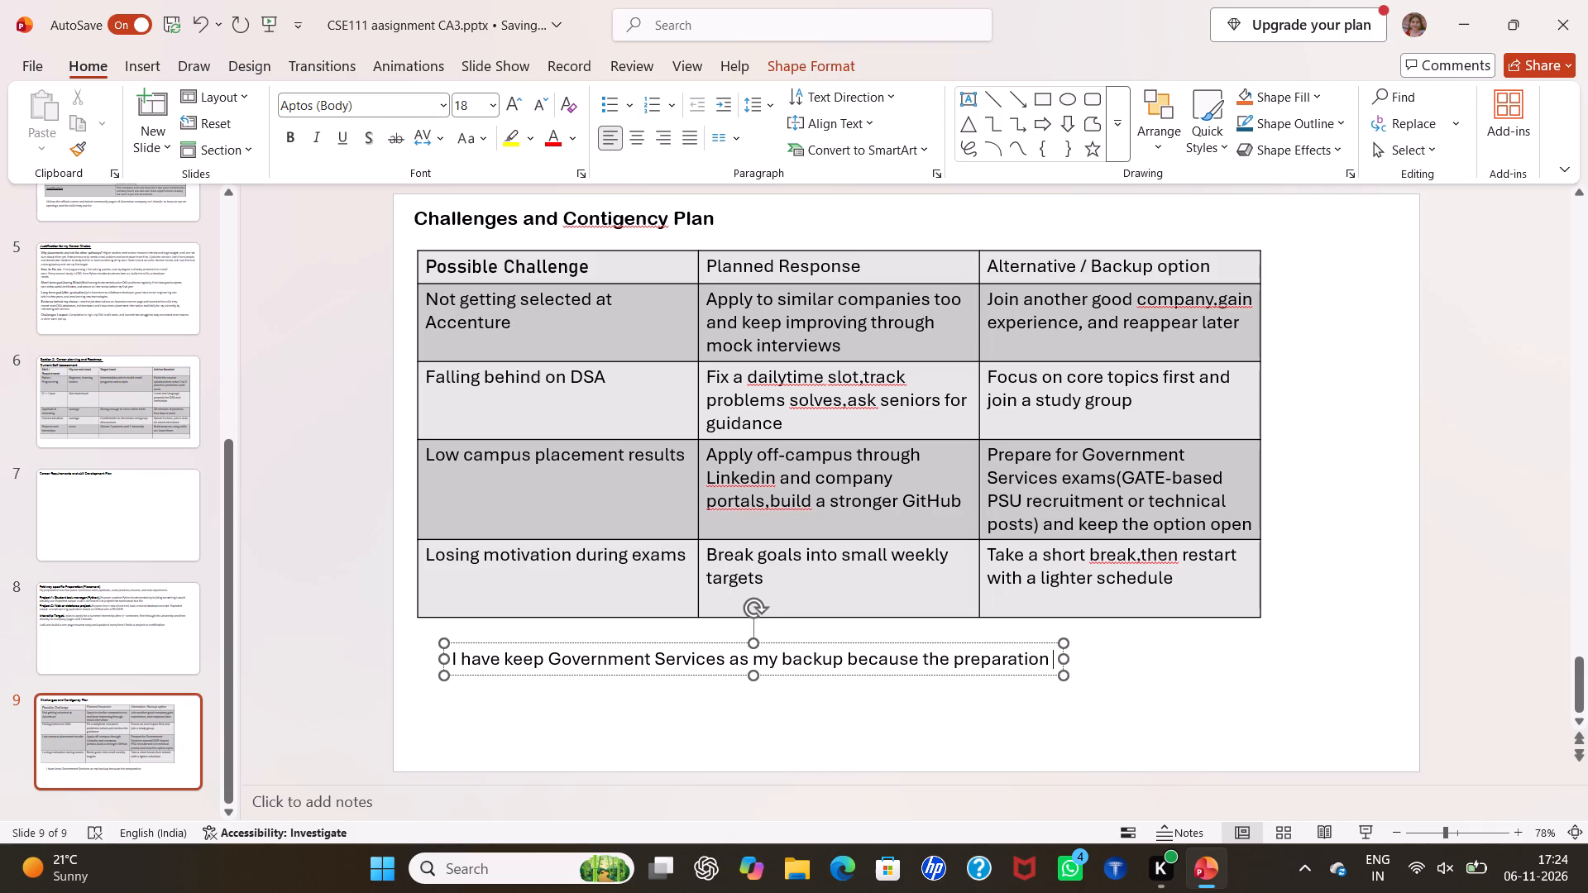
text(overlaps)
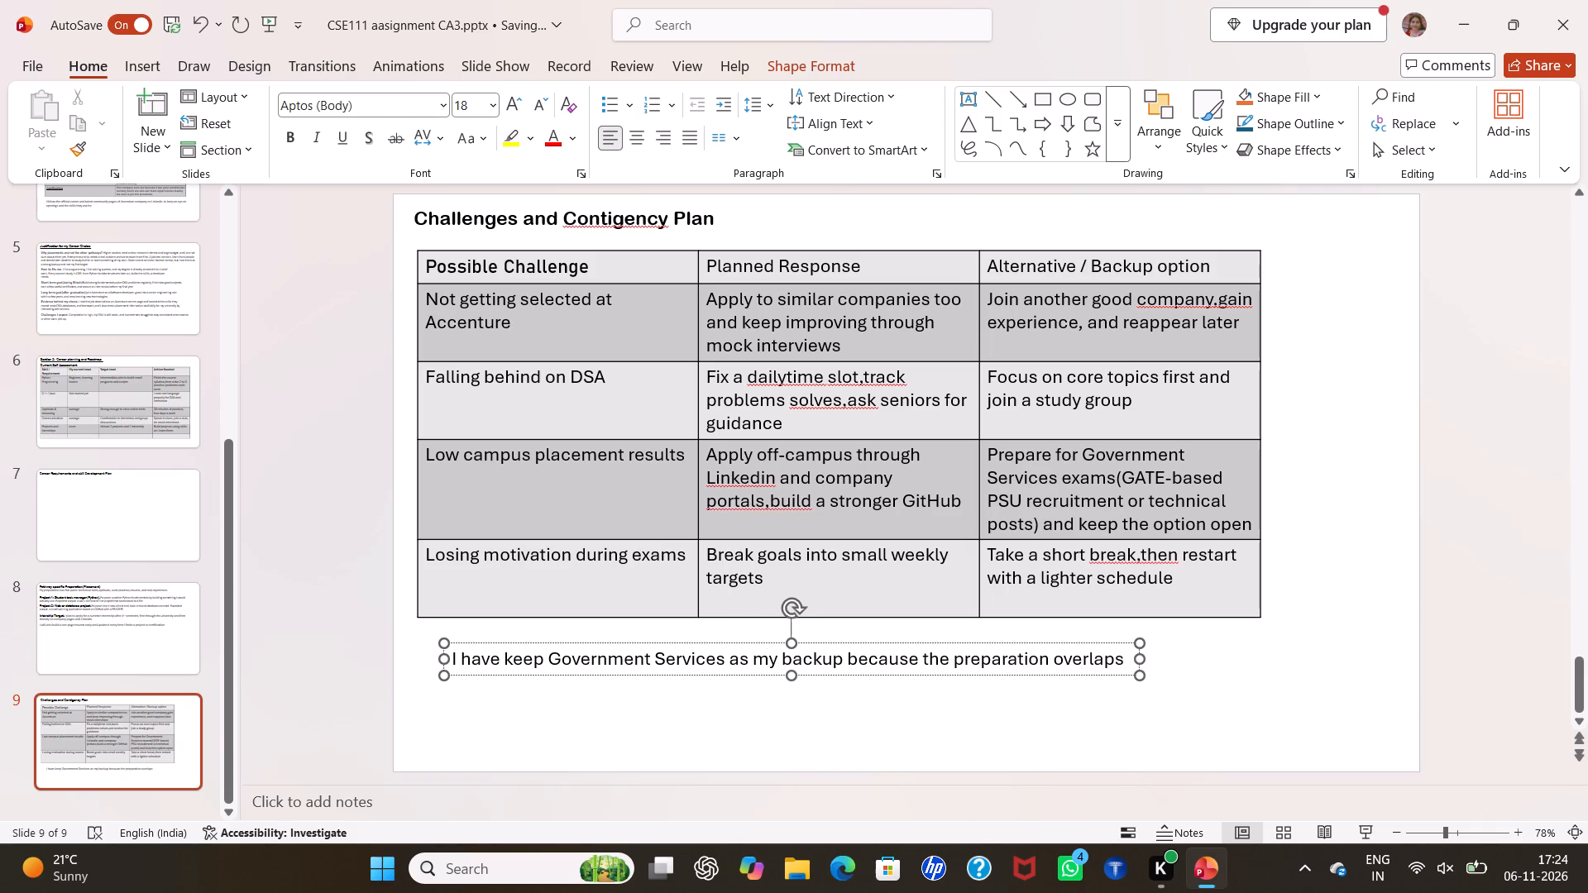
key(shift+colon)
text(logicak)
key(space)
key(BackSpace)
key(BackSpace)
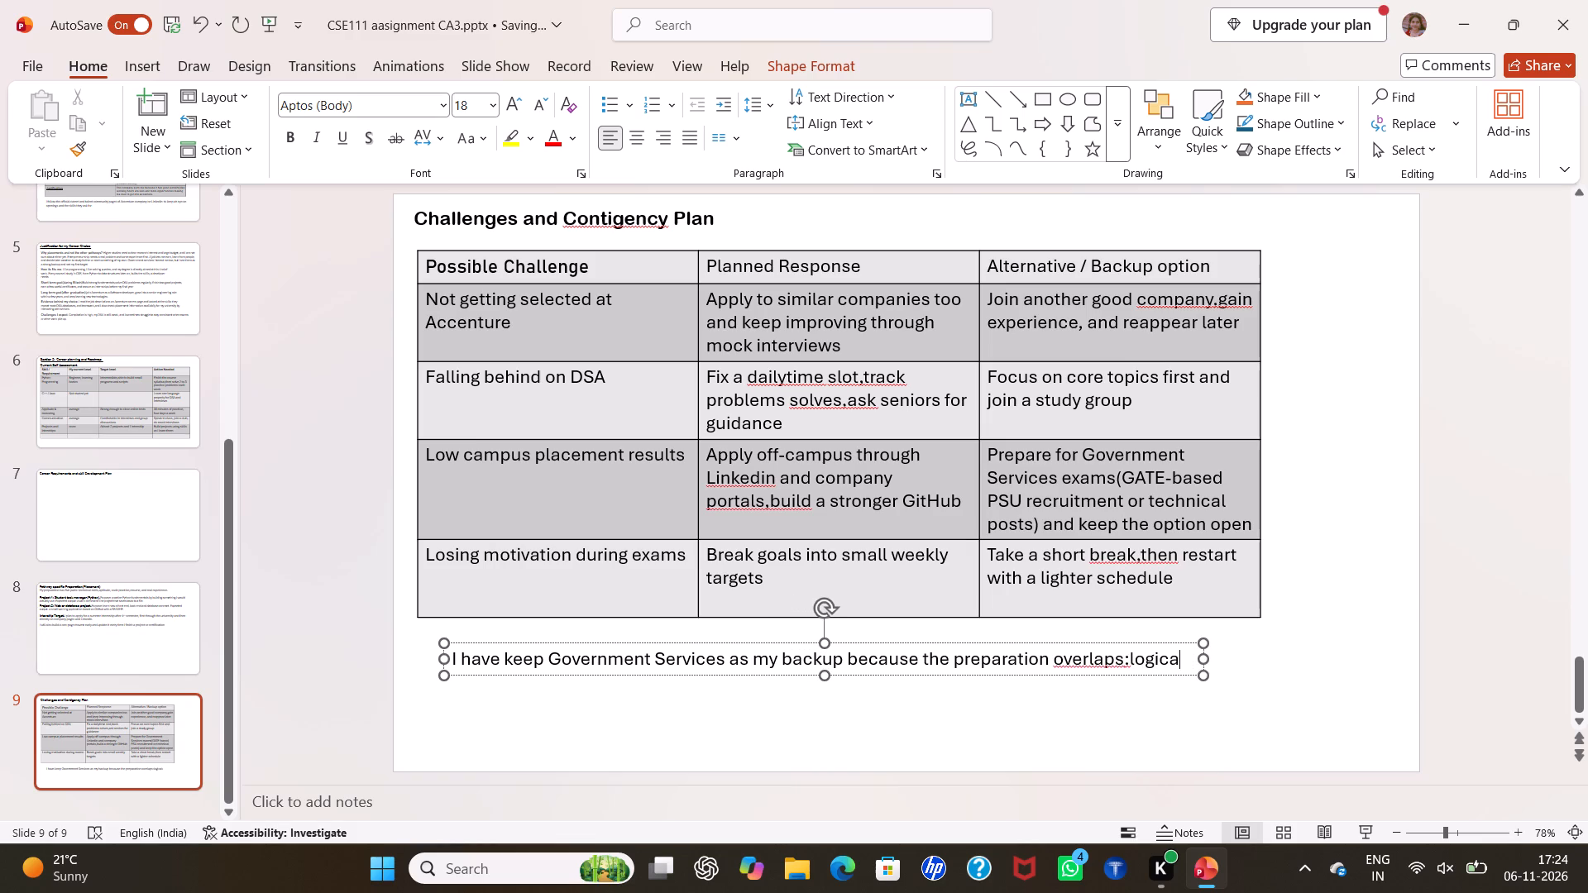
text(l reasoning)
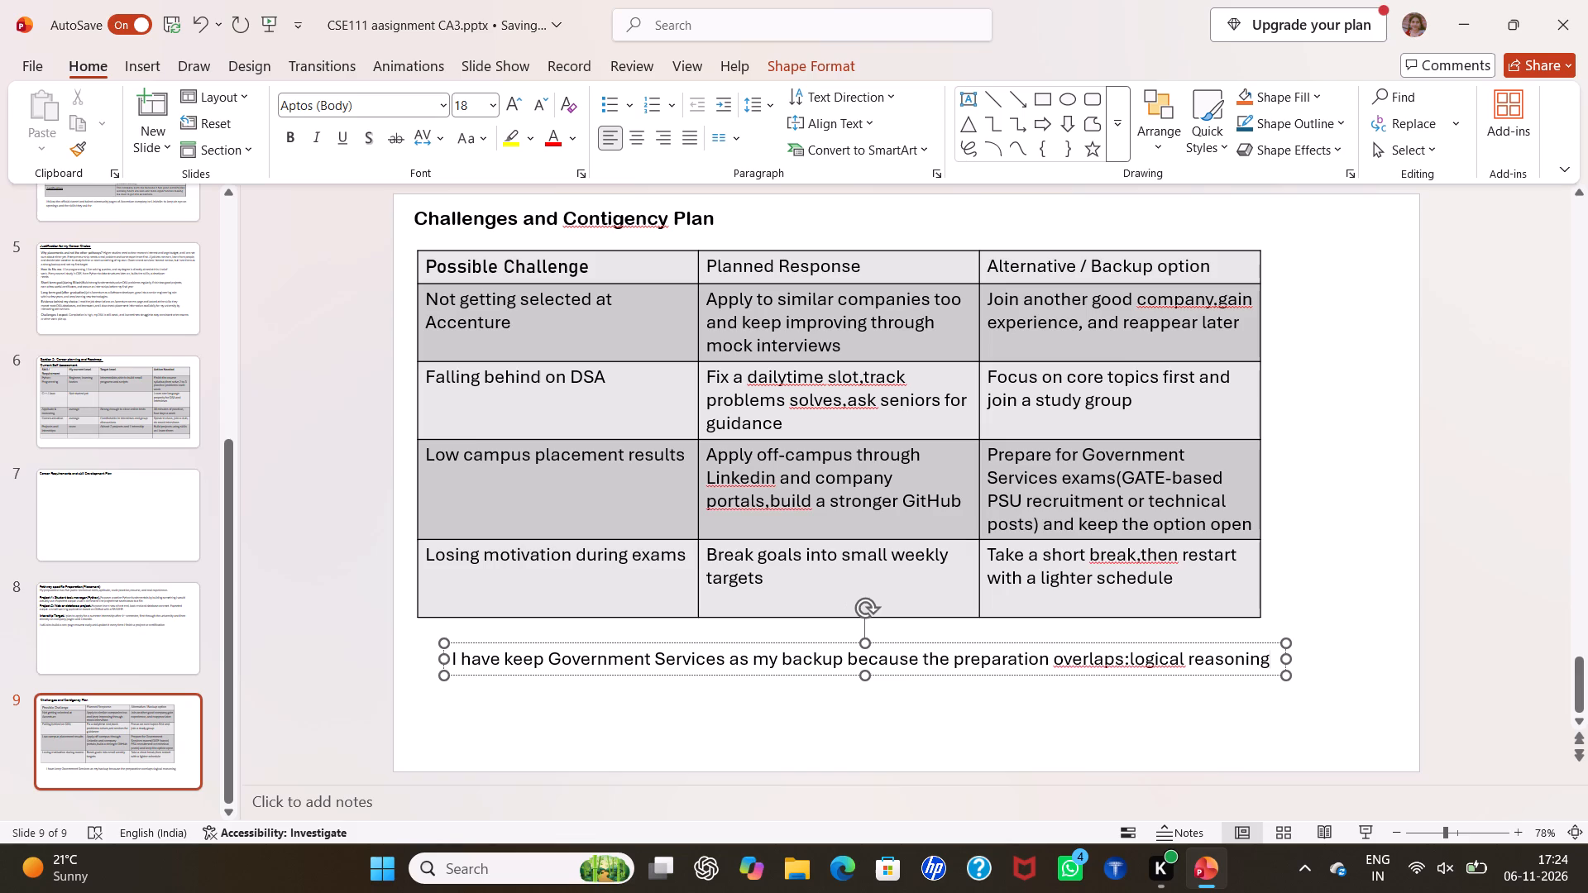
key(comma)
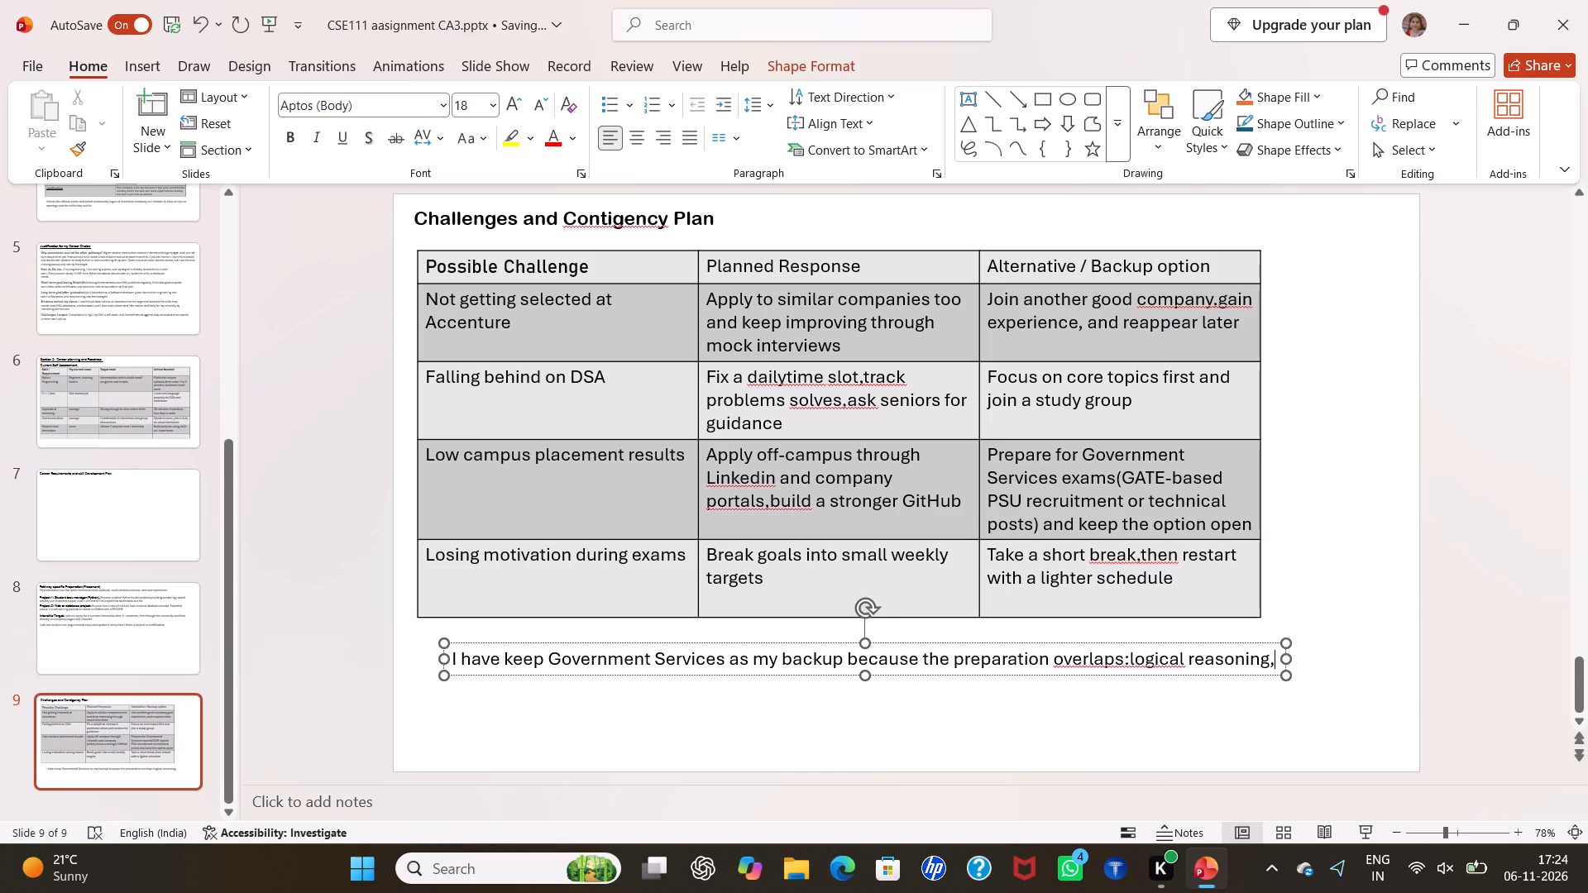
Extend the sentence with "quantitative appitude and strong basics in my".
text(quantita)
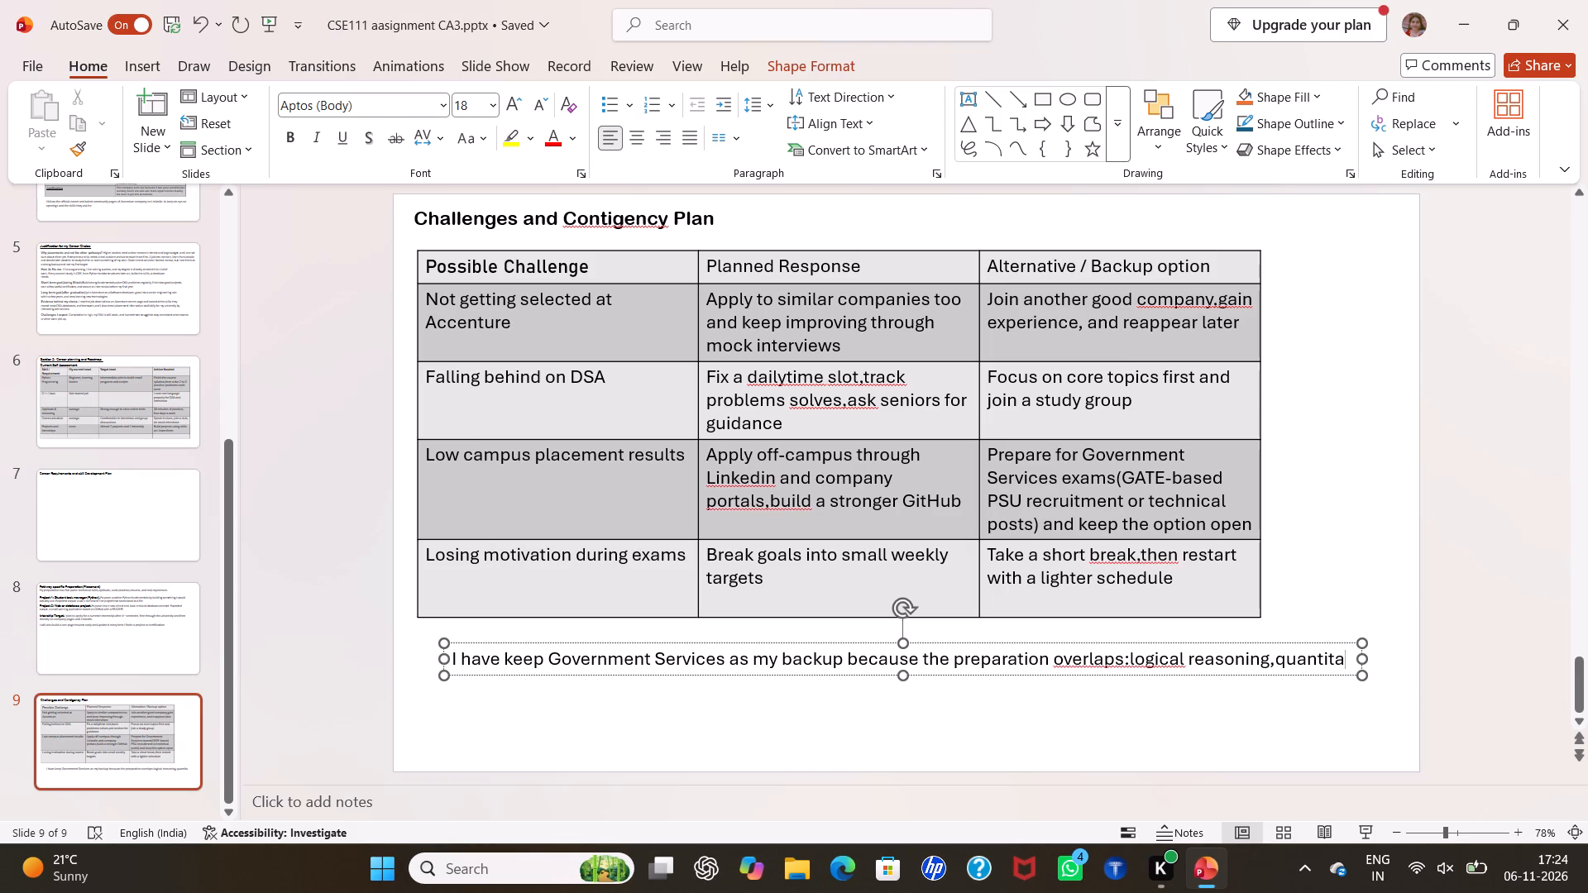
key(t)
text(ive)
key(space)
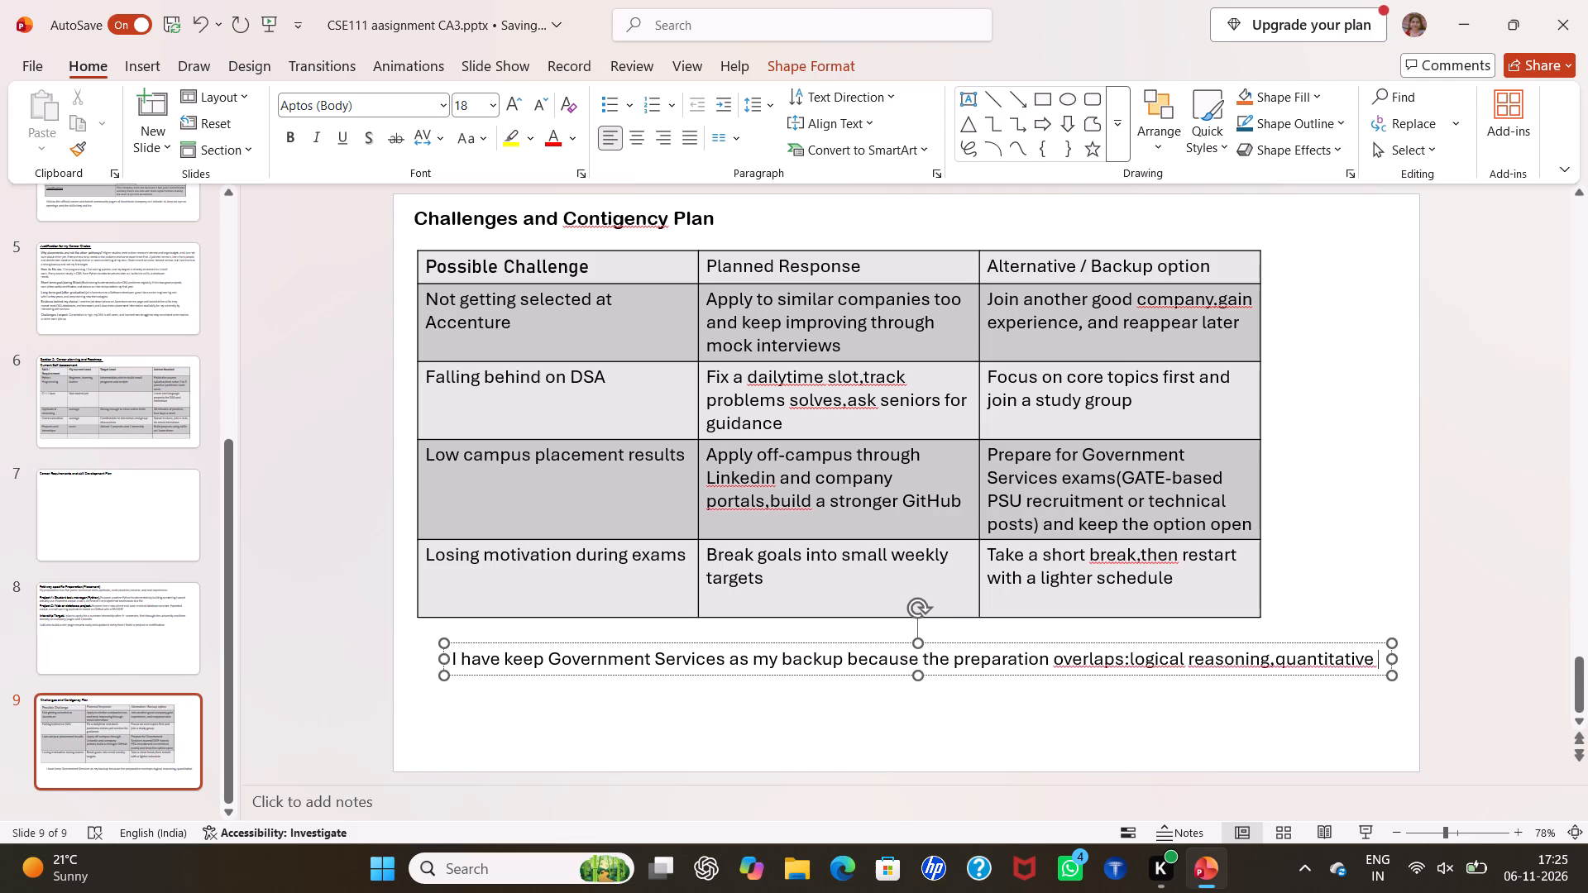
text(appitude)
key(space)
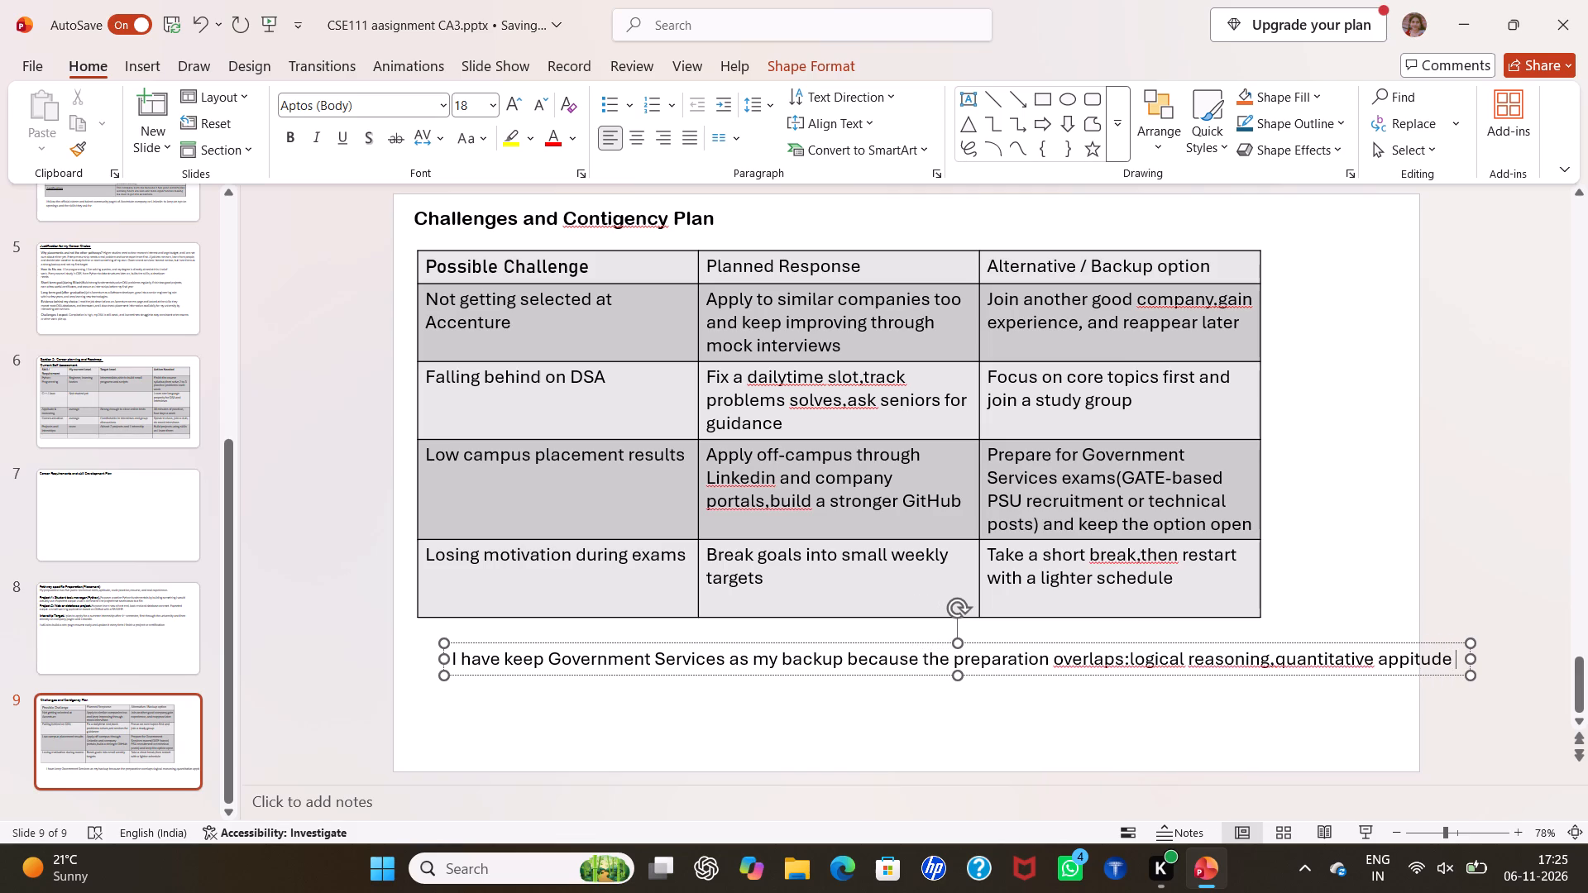
text(and strong)
key(space)
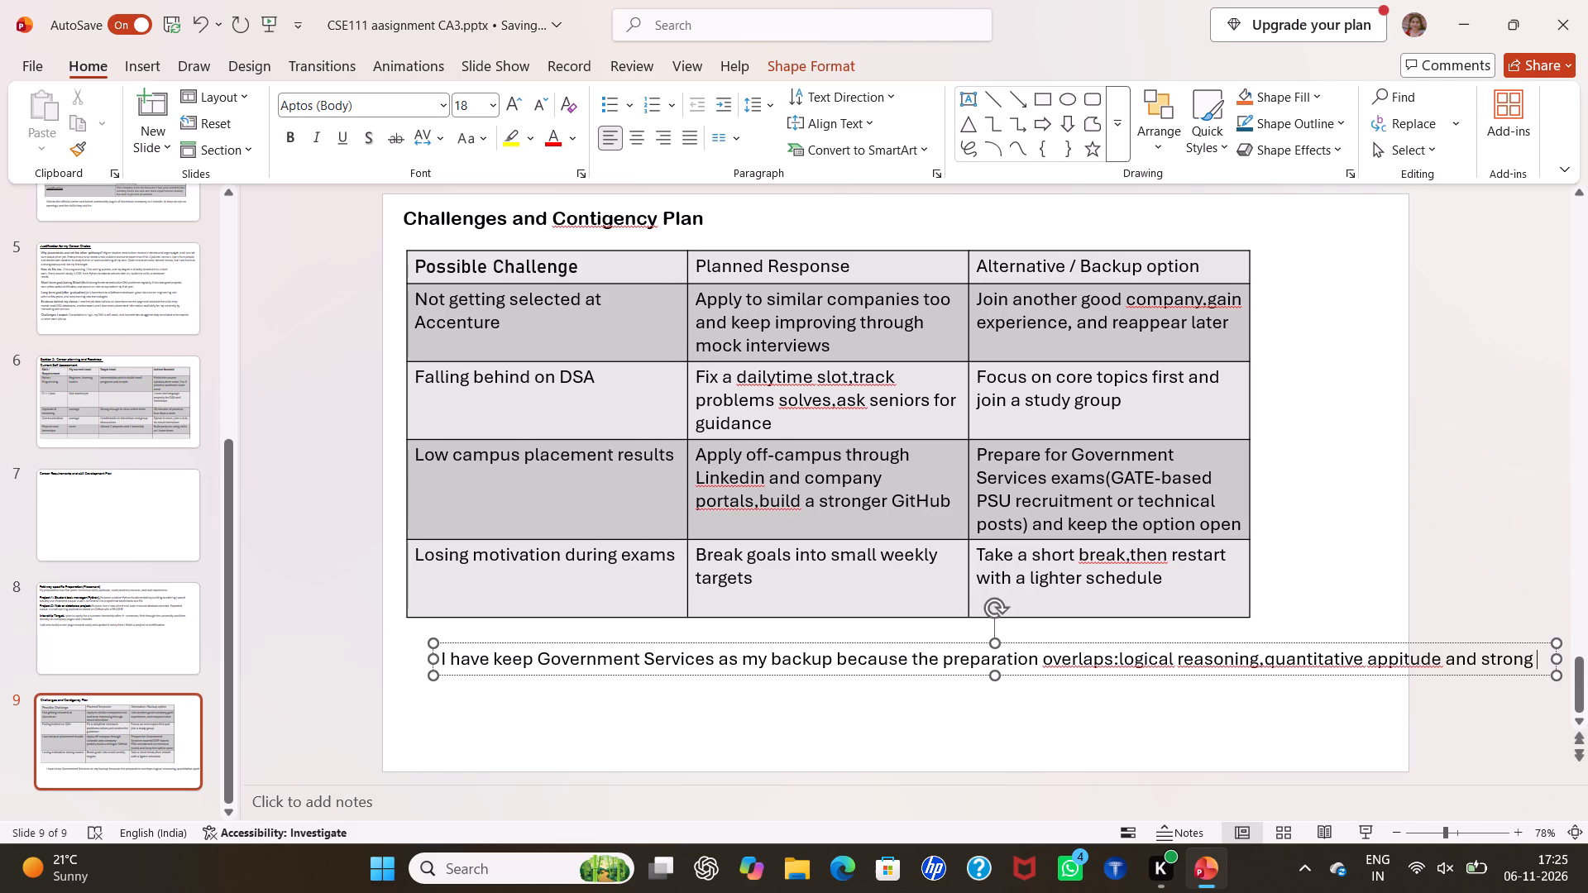
text(basi)
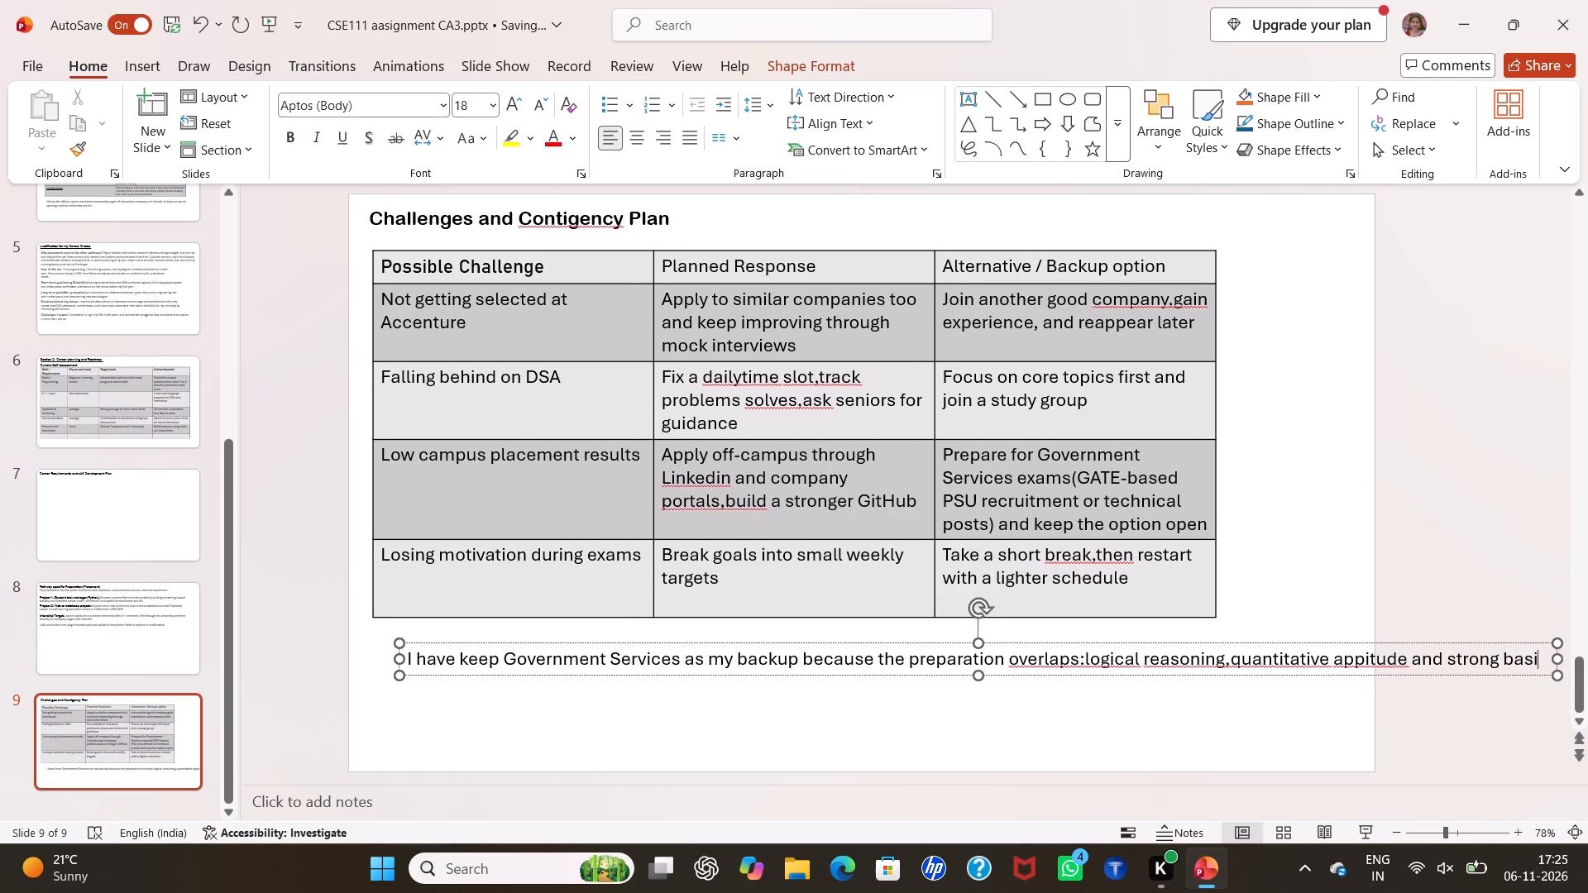
text(cs)
key(space)
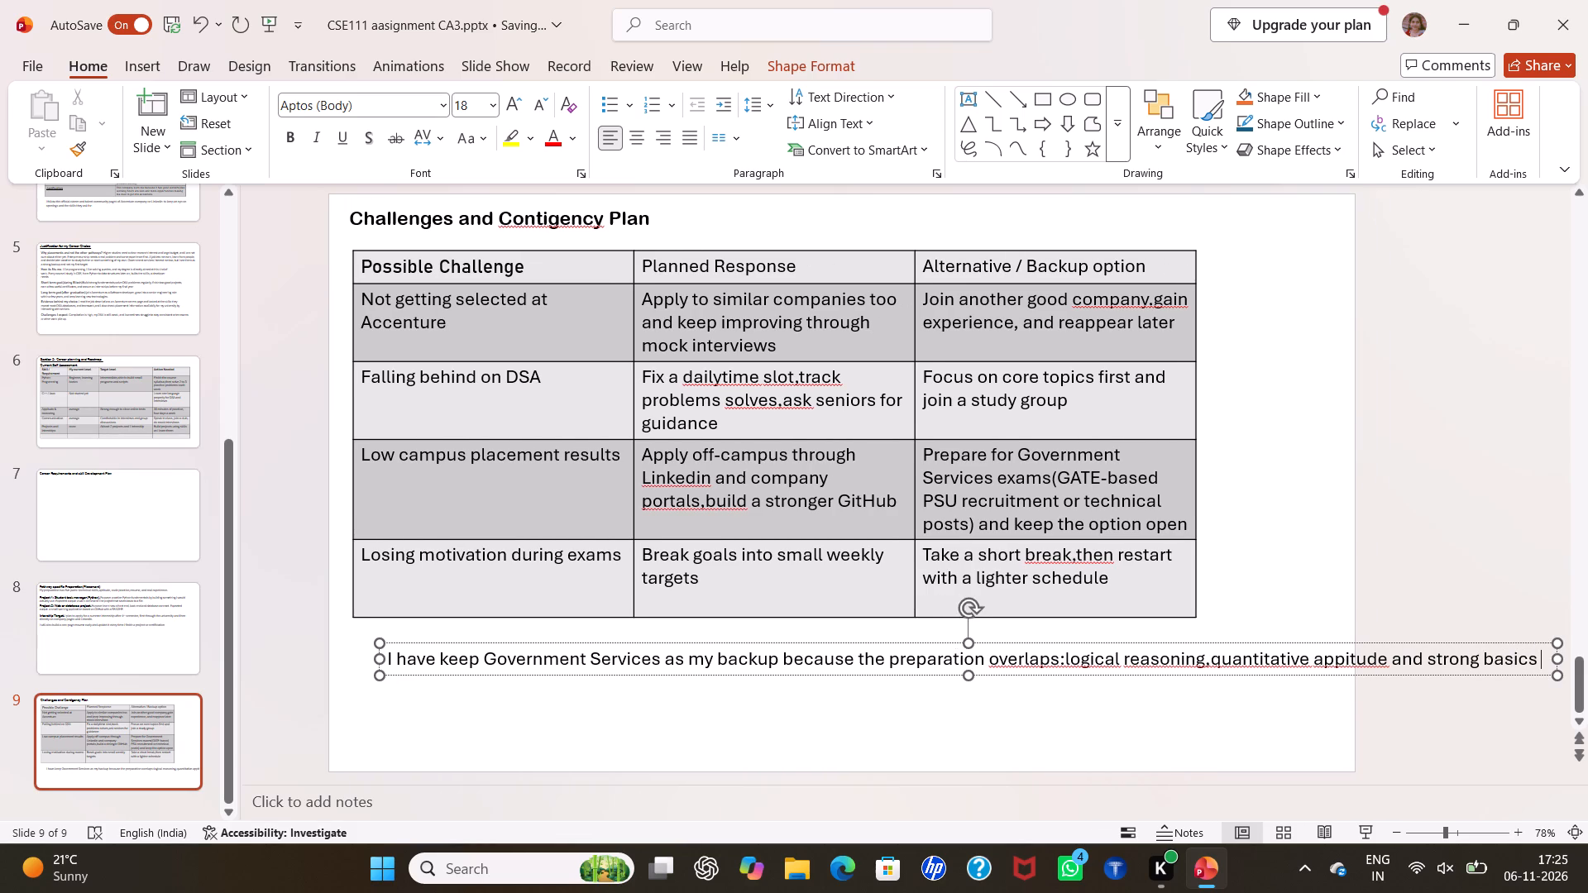
text(in my sb)
key(BackSpace)
key(BackSpace)
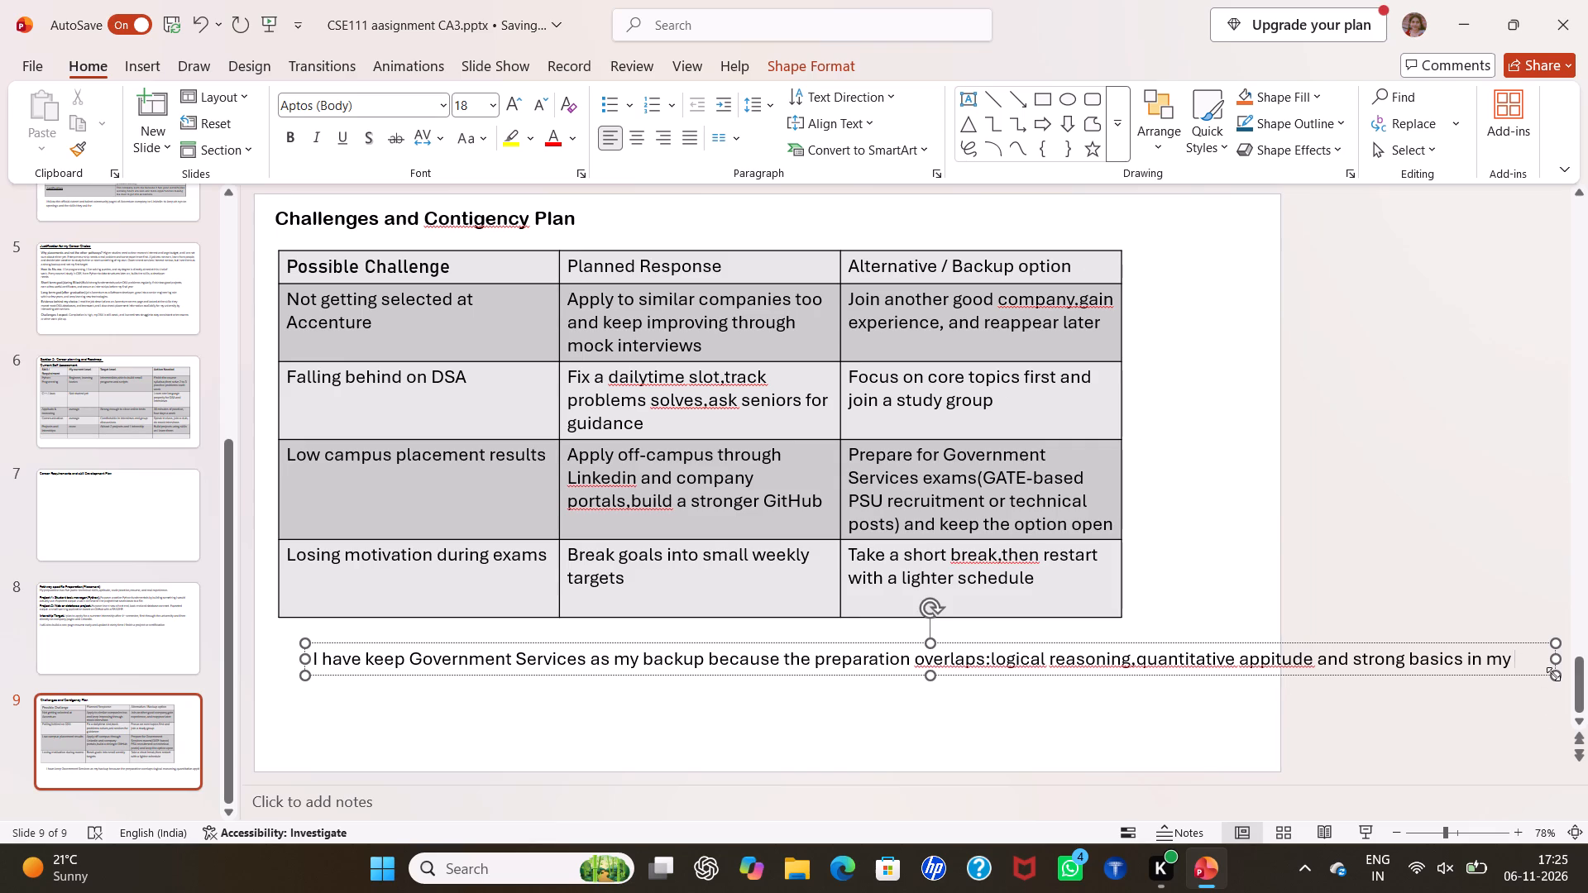
Narrow the text box to about the table's width so its text wraps onto two lines within the slide.
drag(1554, 674, 1136, 714)
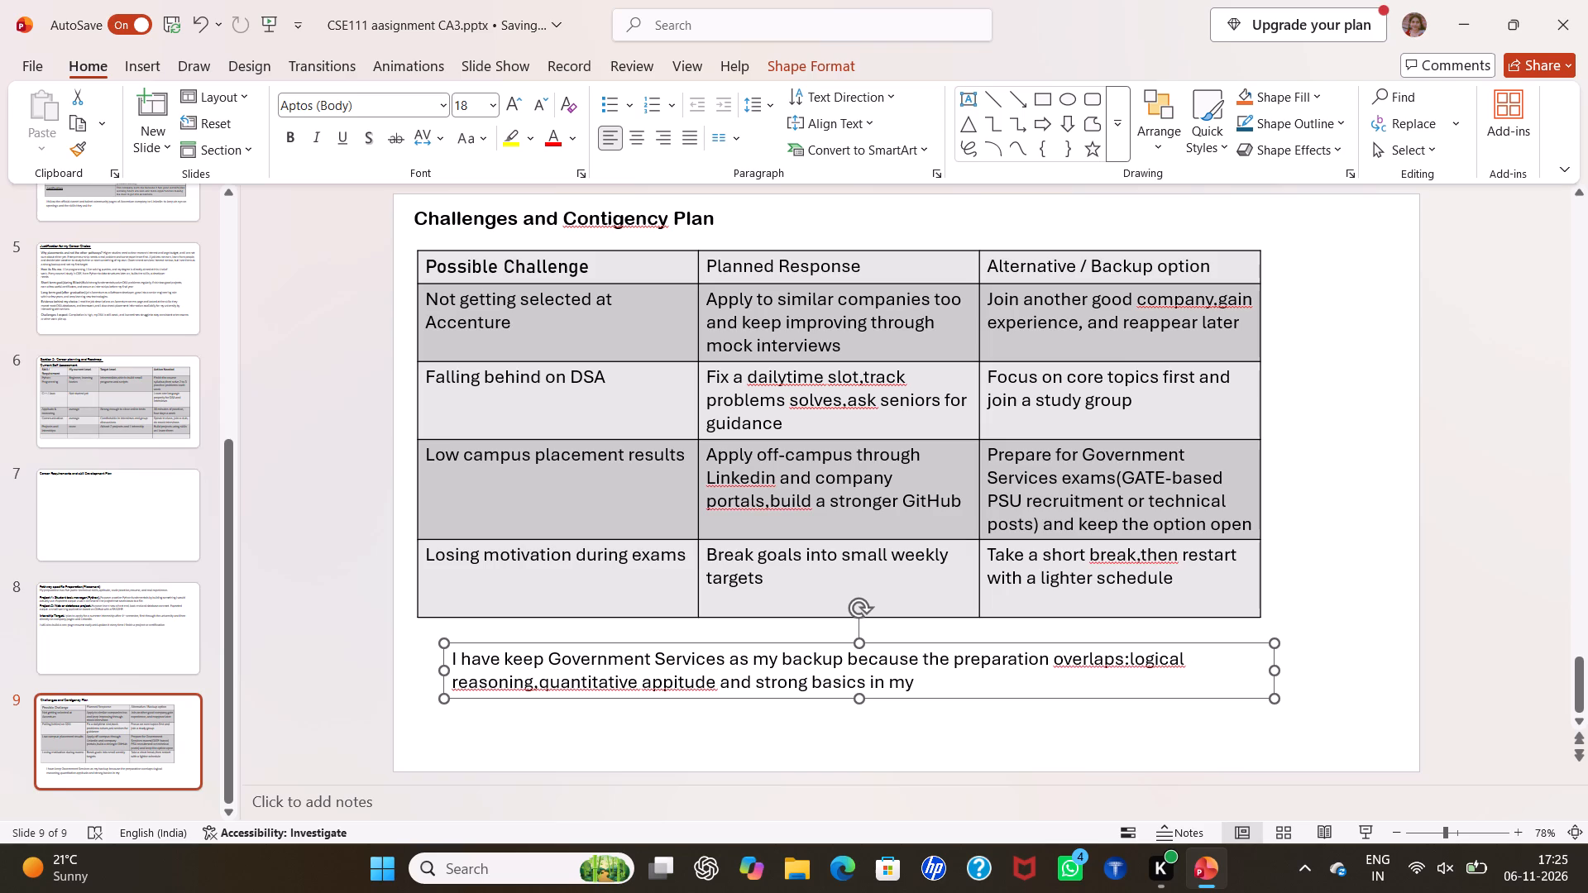
Complete the first sentence in the text box with "subject help in both".
key(s)
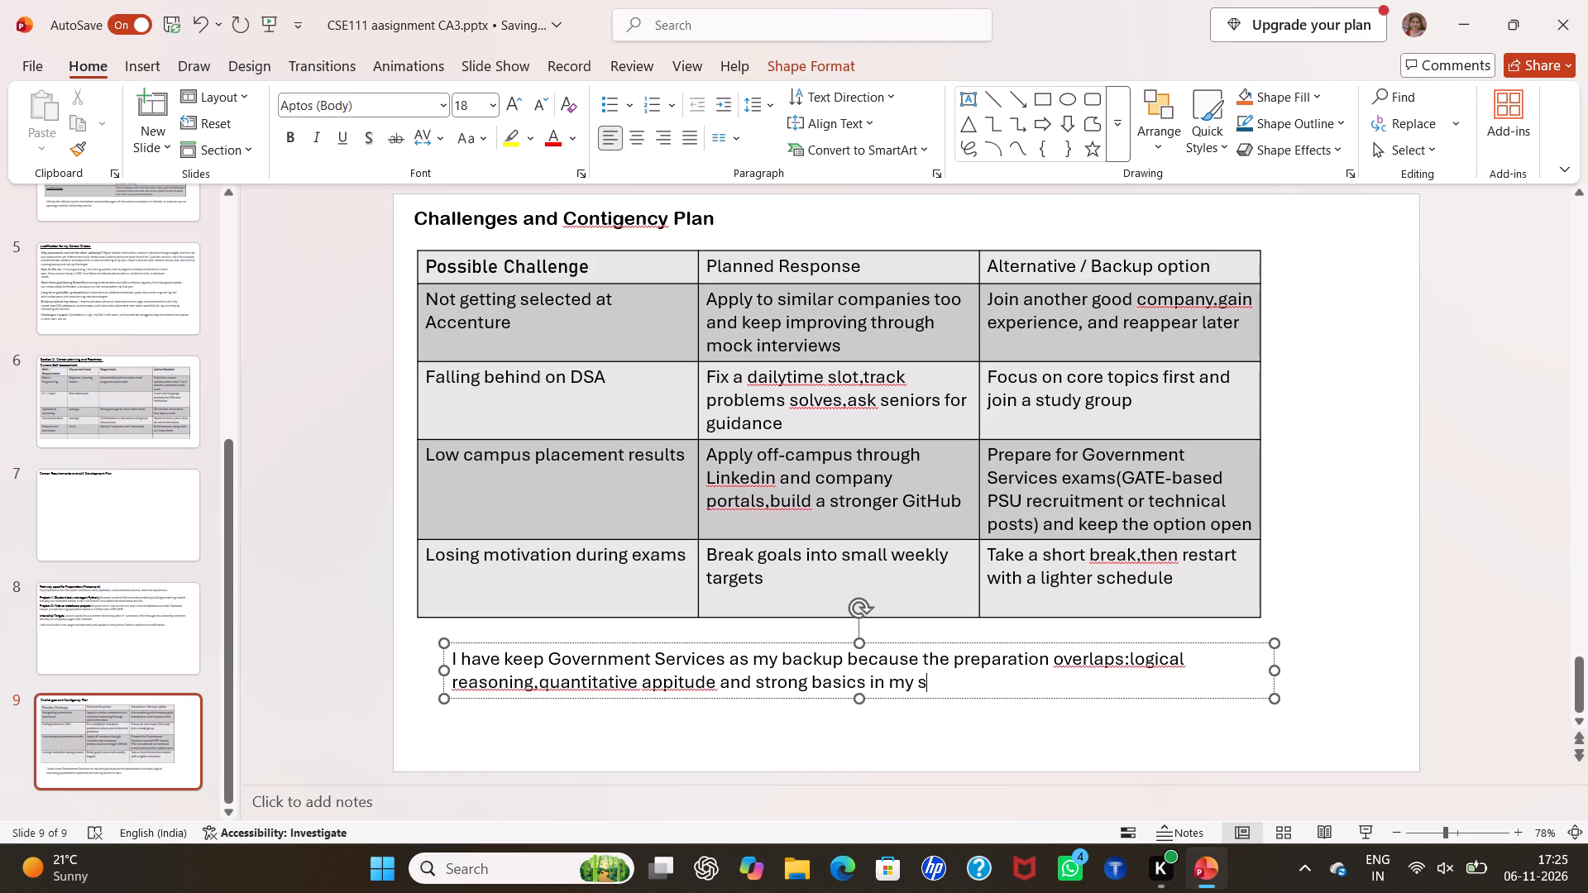
text(ubject)
key(space)
text(help in both)
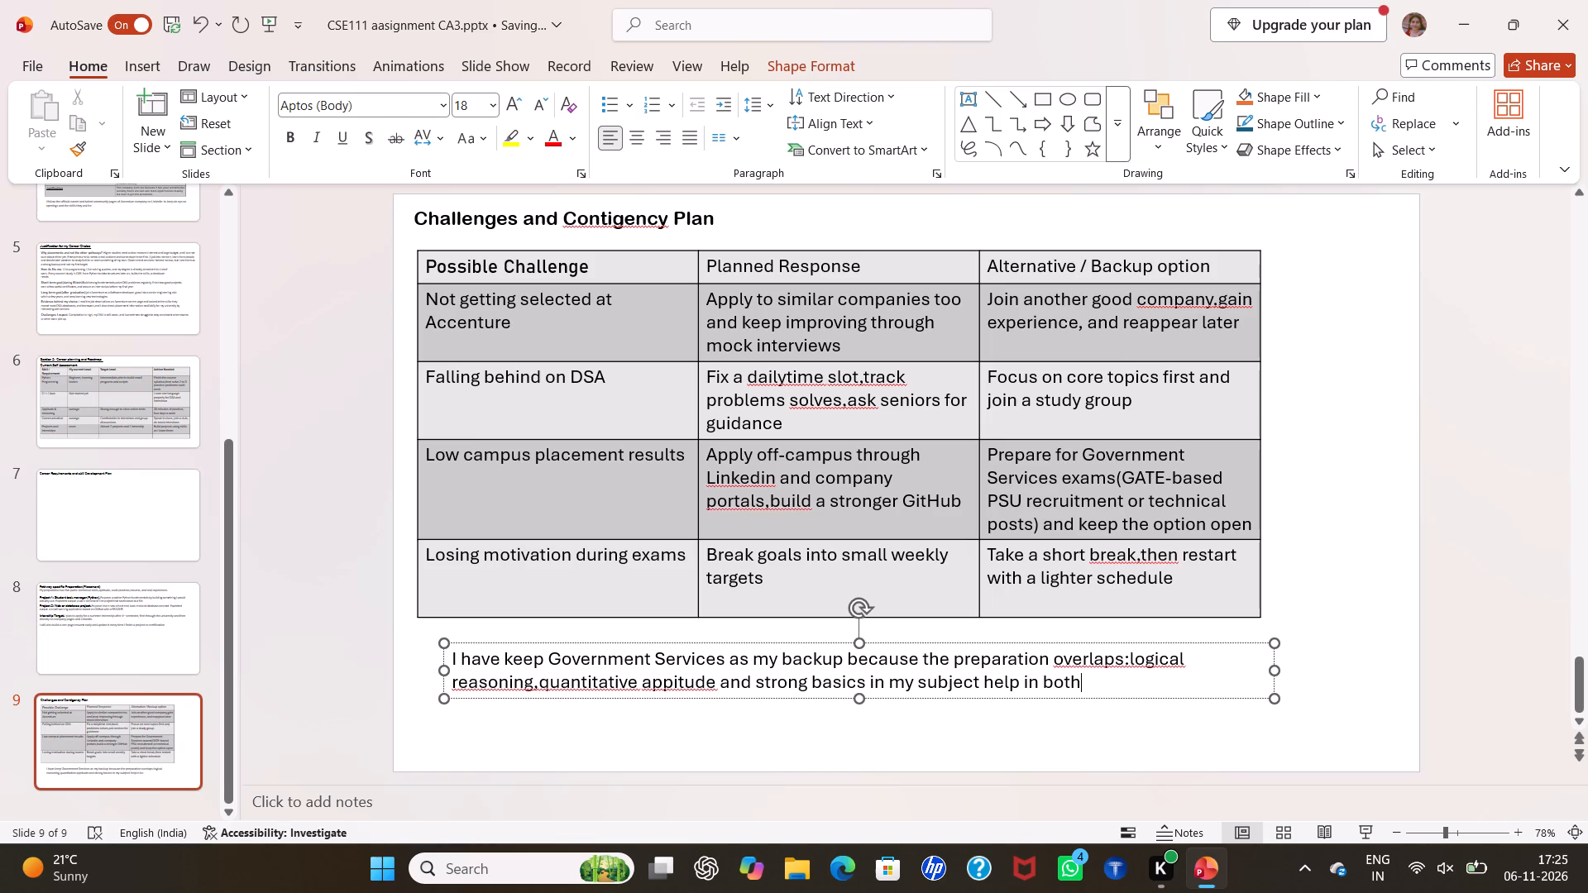
End the first sentence below the table with a full stop and begin a second one with "If placements".
text(. if)
key(space)
text(Pla)
text(ce)
key(BackSpace)
key(BackSpace)
key(BackSpace)
key(BackSpace)
key(BackSpace)
key(BackSpace)
key(BackSpace)
text(f placements)
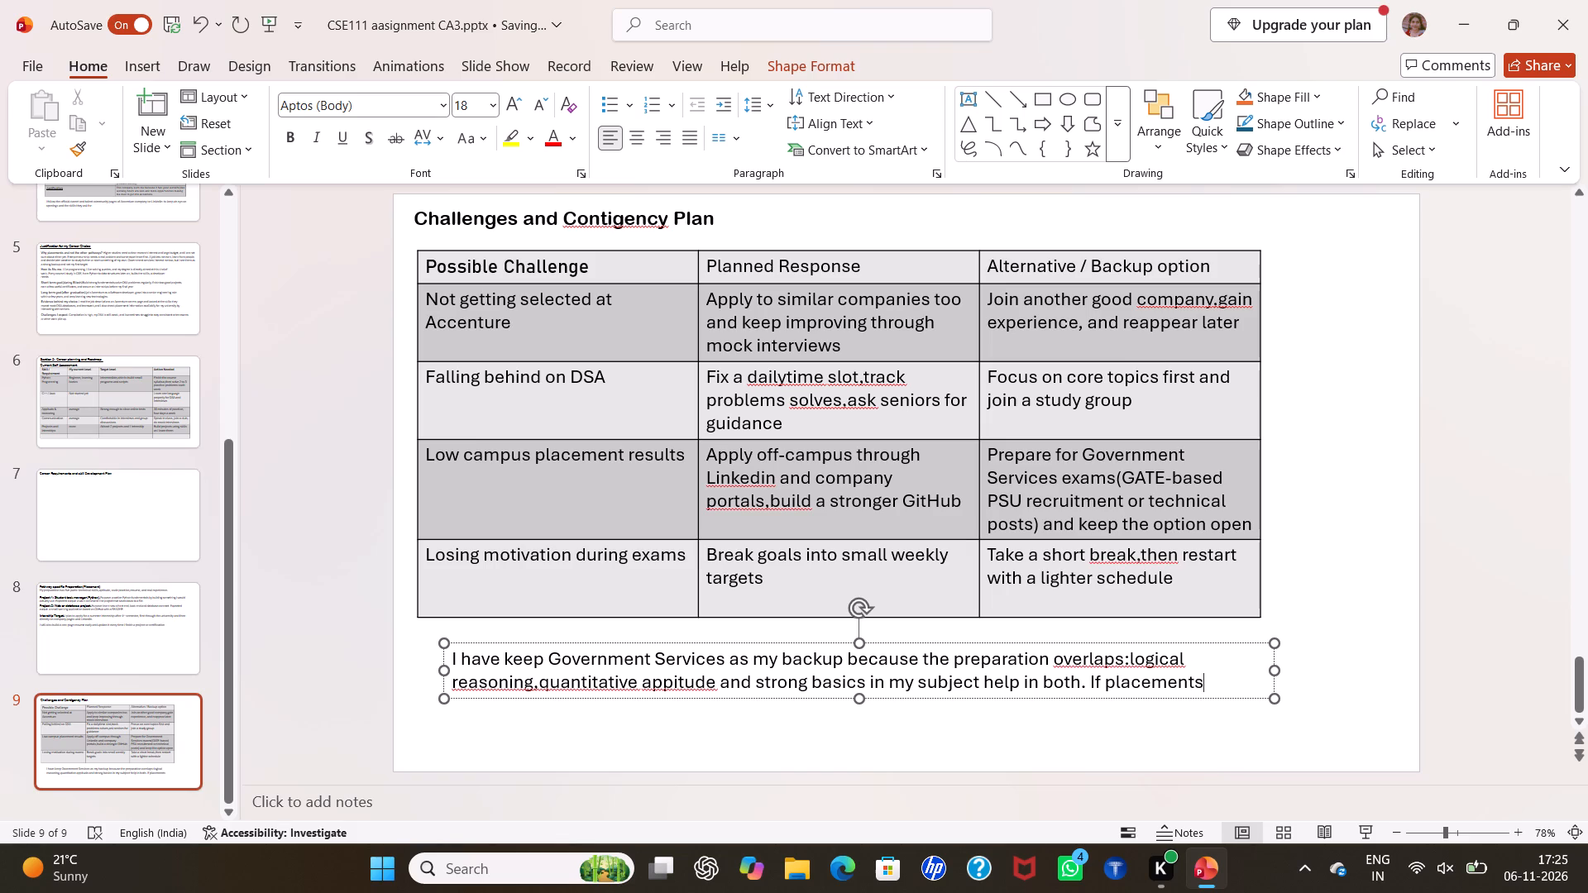
Continue the second sentence below the table with "do not work out,".
text(do)
key(BackSpace)
key(BackSpace)
key(space)
text(do)
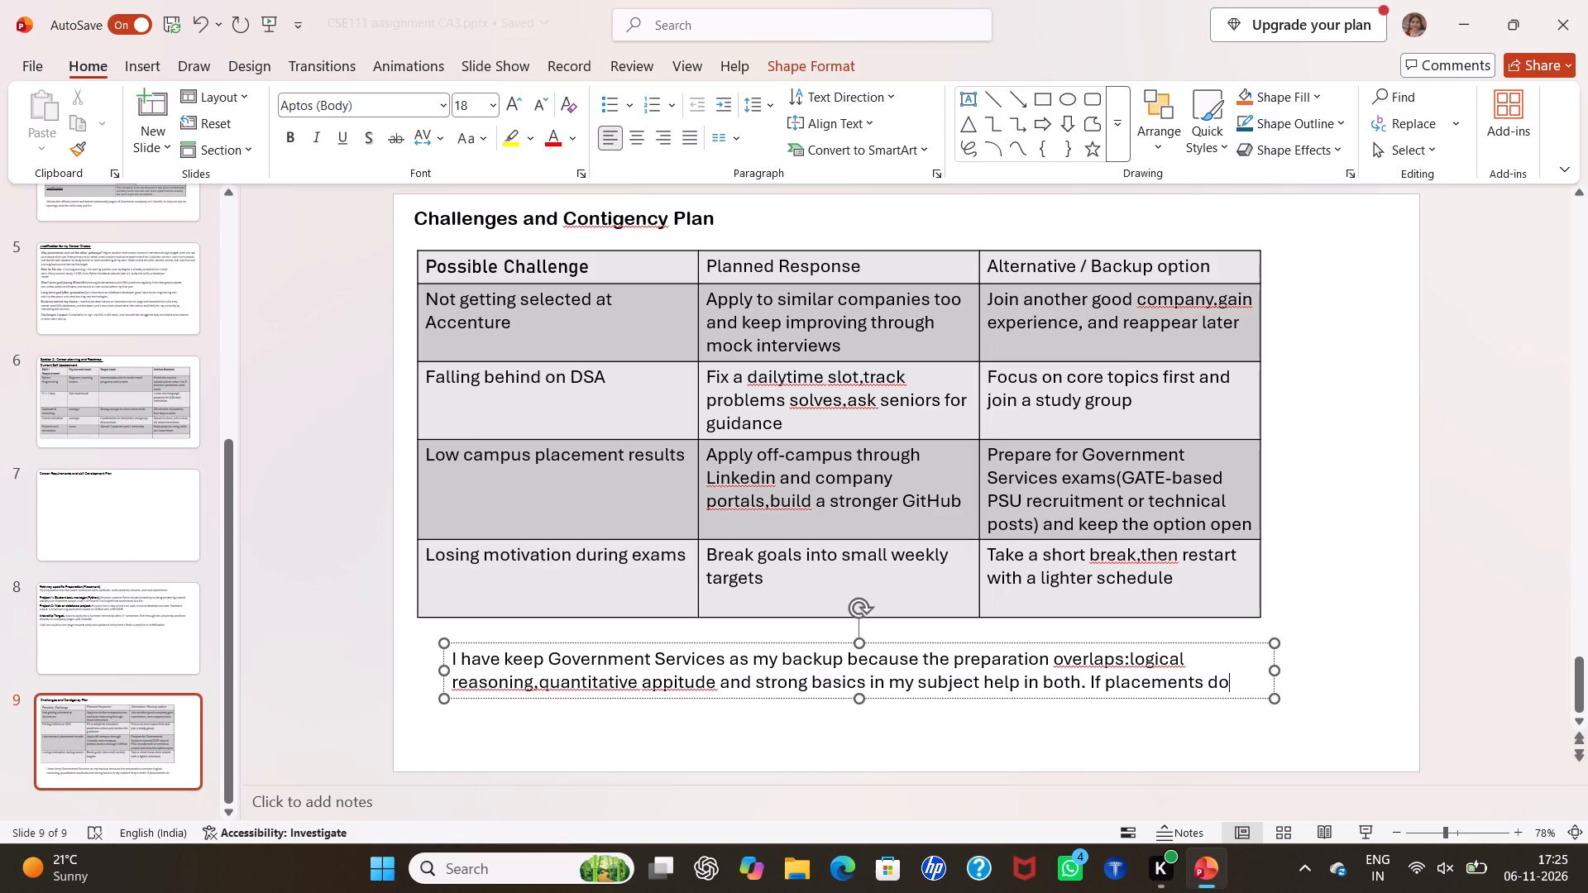
key(space)
text(no)
text(t)
key(space)
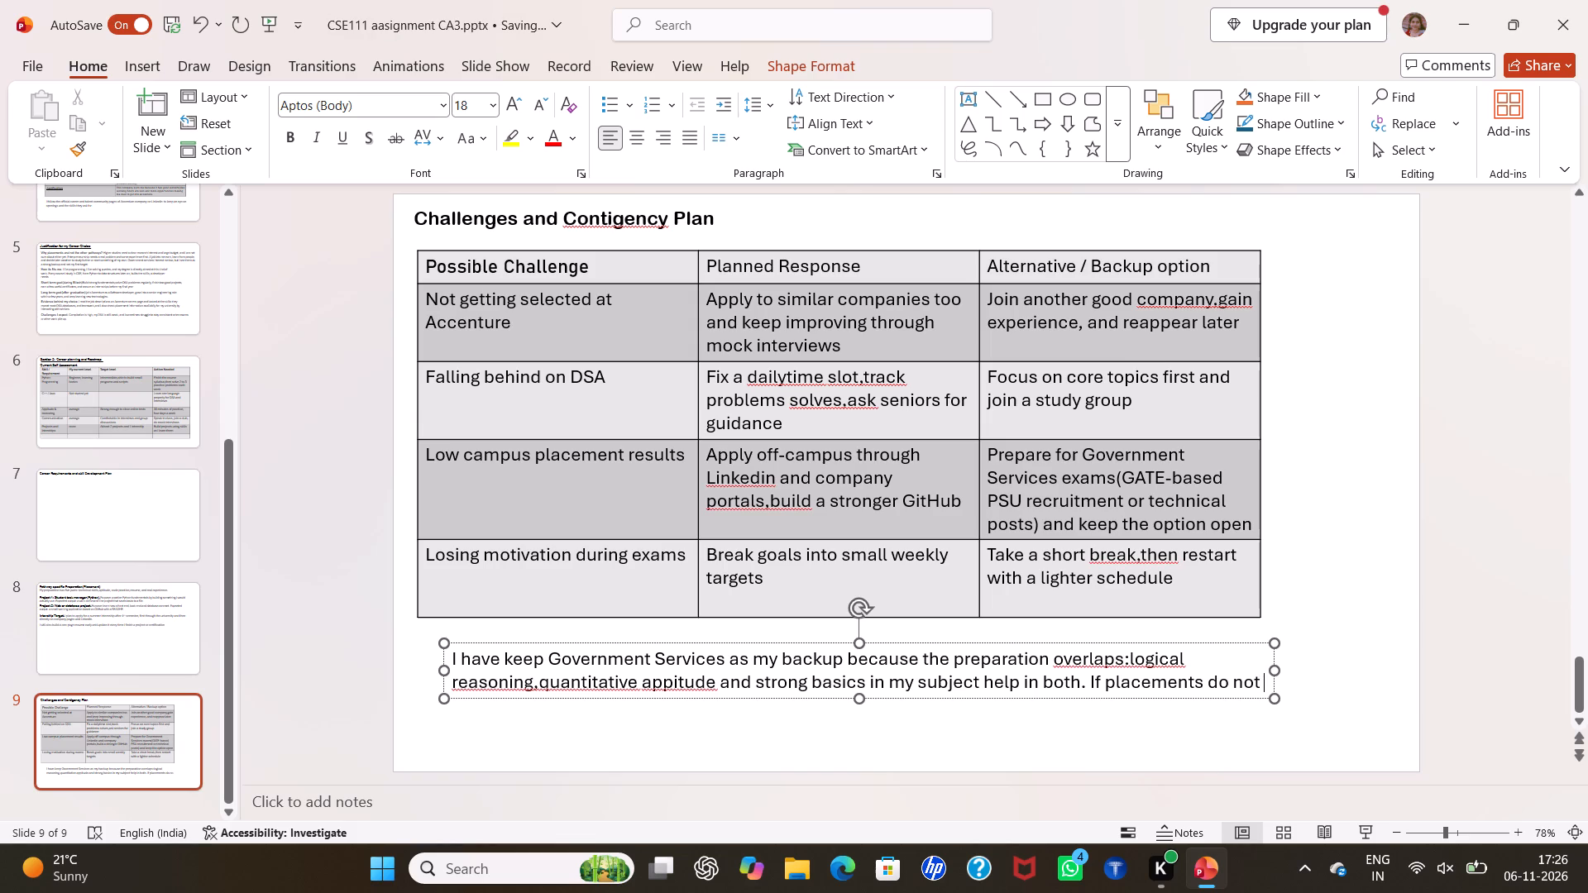
text(work)
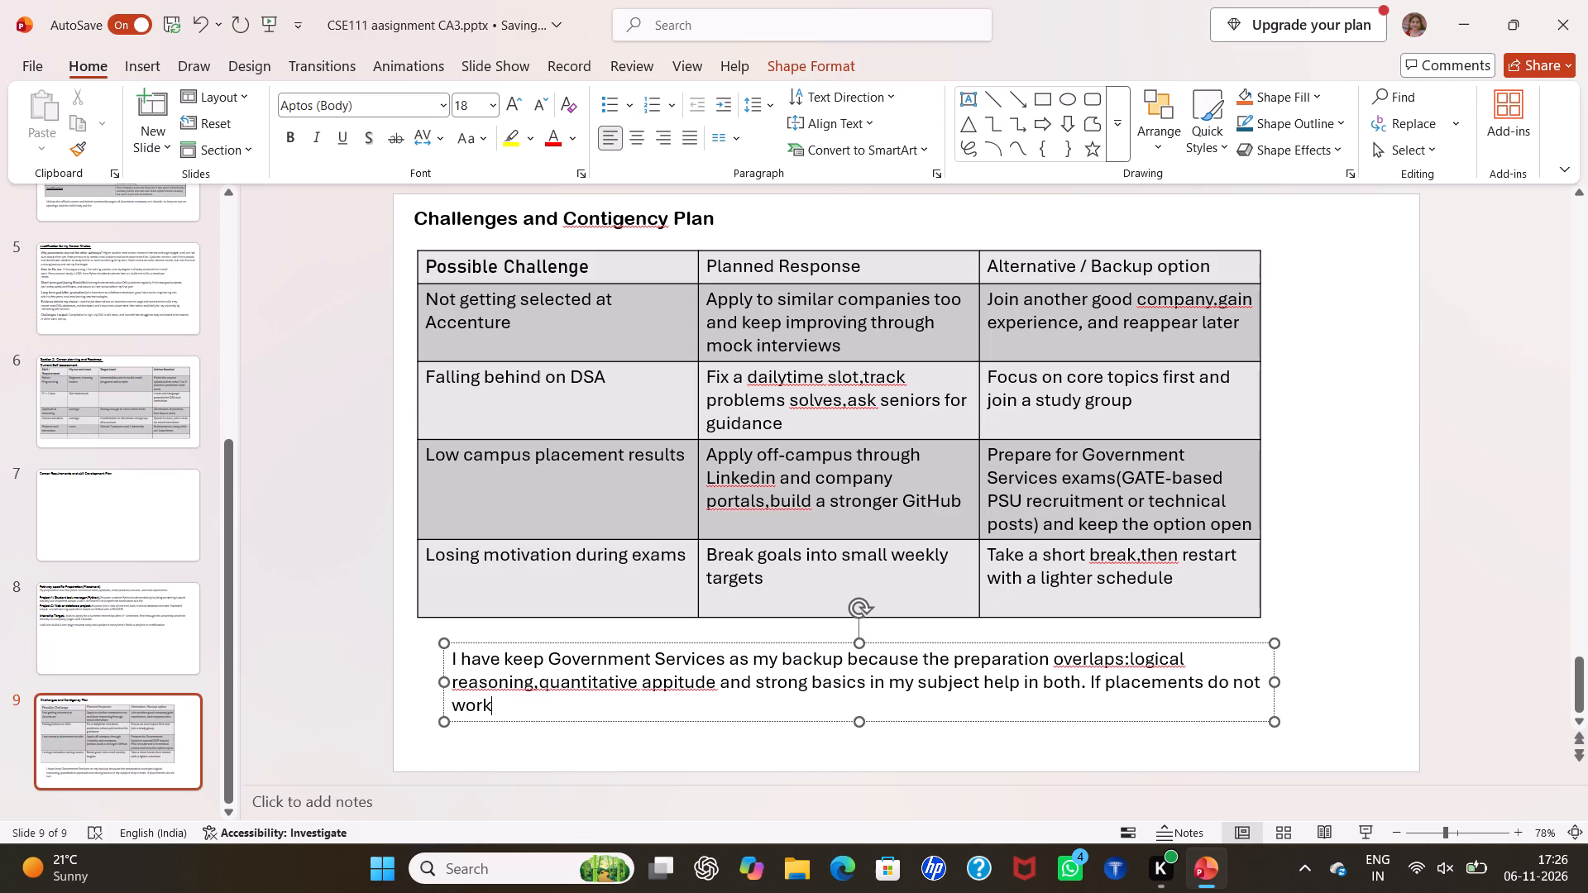
key(space)
text(out,)
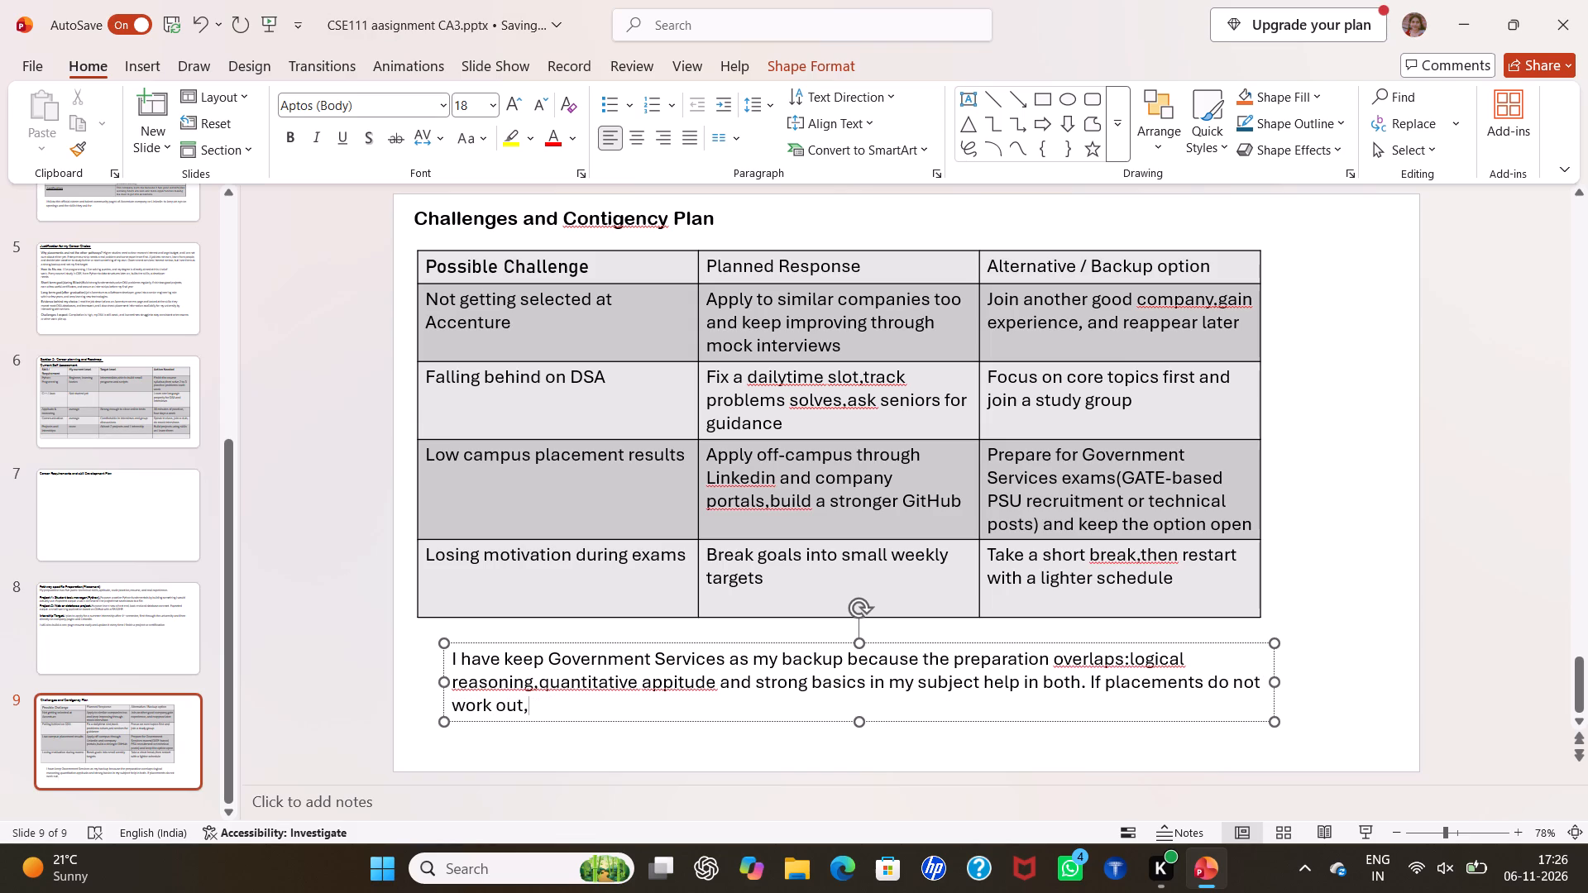
Extend the second sentence with "I will study the official syllabusand notification".
key(space)
text(i will study the)
key(space)
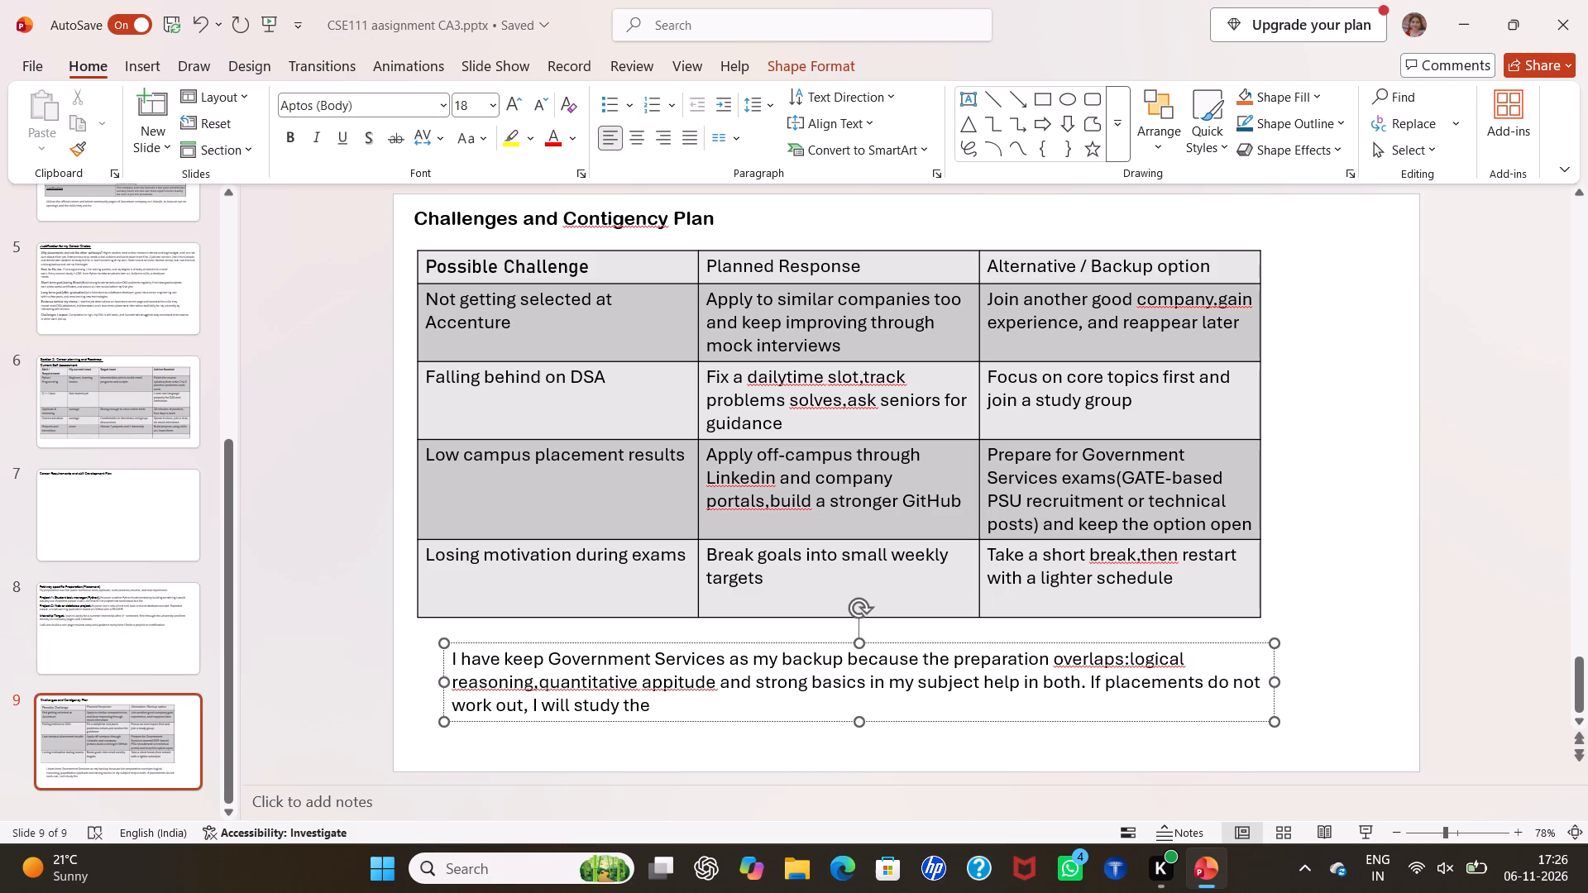
text(offical)
key(space)
text(syllabus)
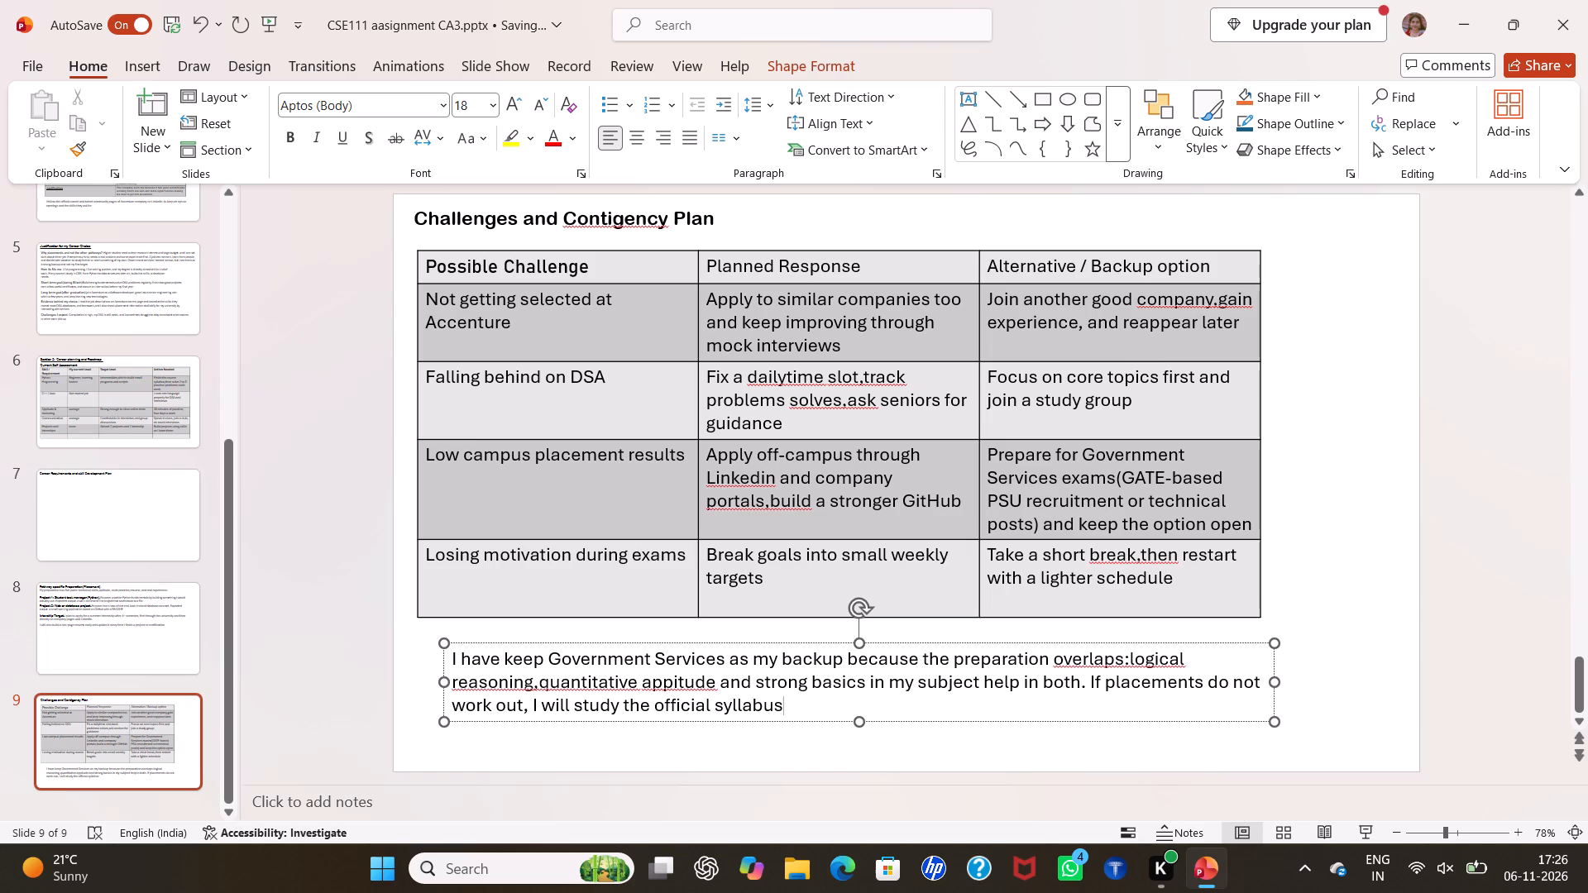
text(and)
key(space)
text(notification)
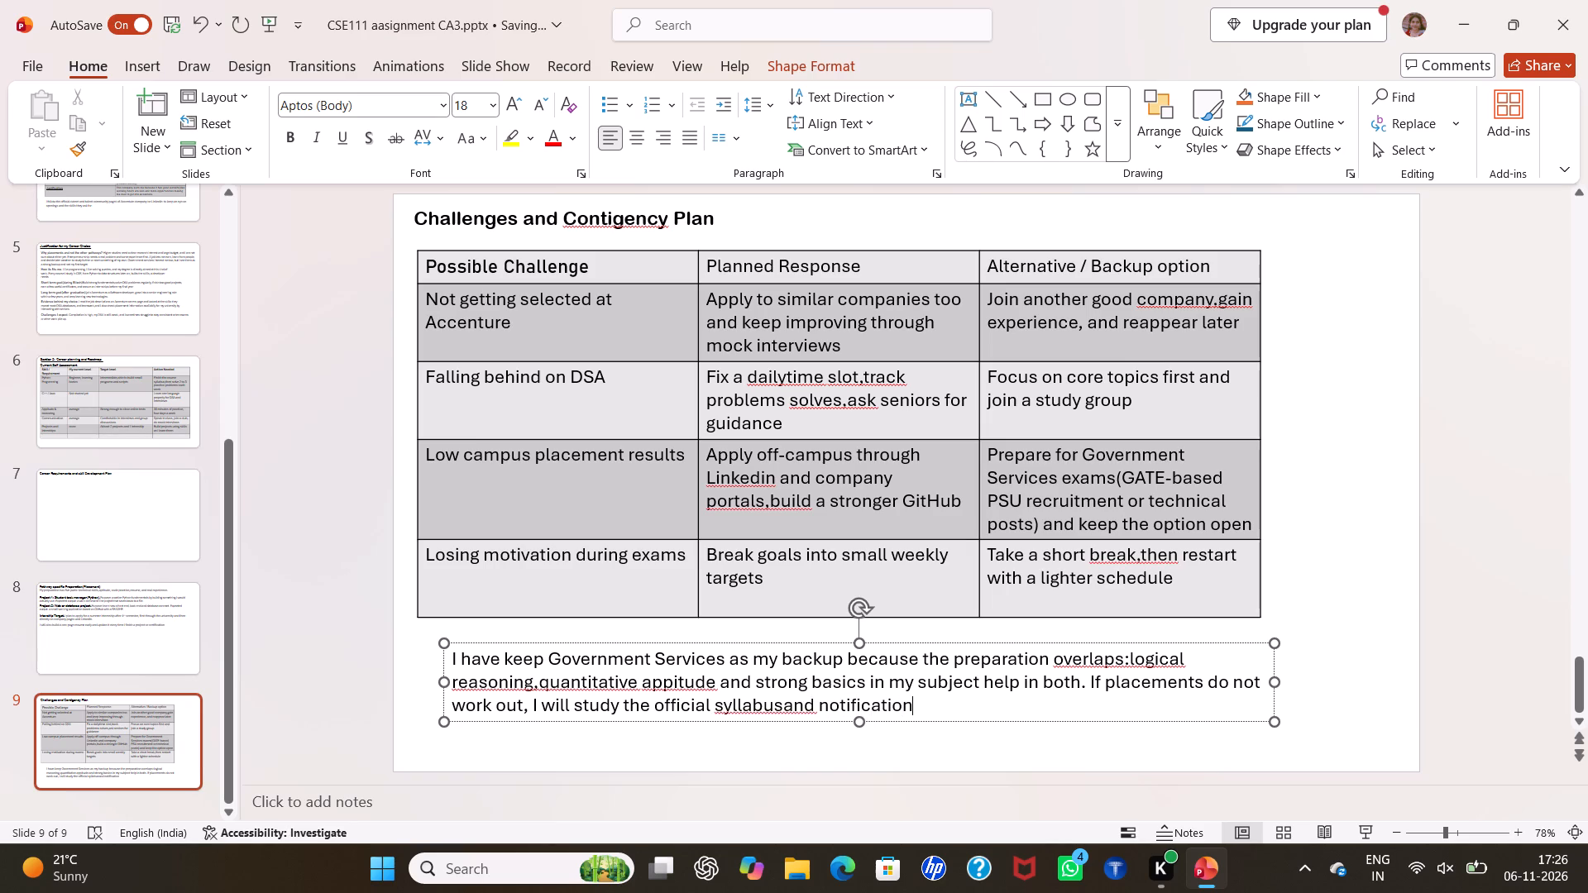
Finish the second sentence with "of the exam I choose and build a proper study plan.".
key(space)
text(of the exam)
key(space)
text(i choose and)
key(space)
text(build a)
key(space)
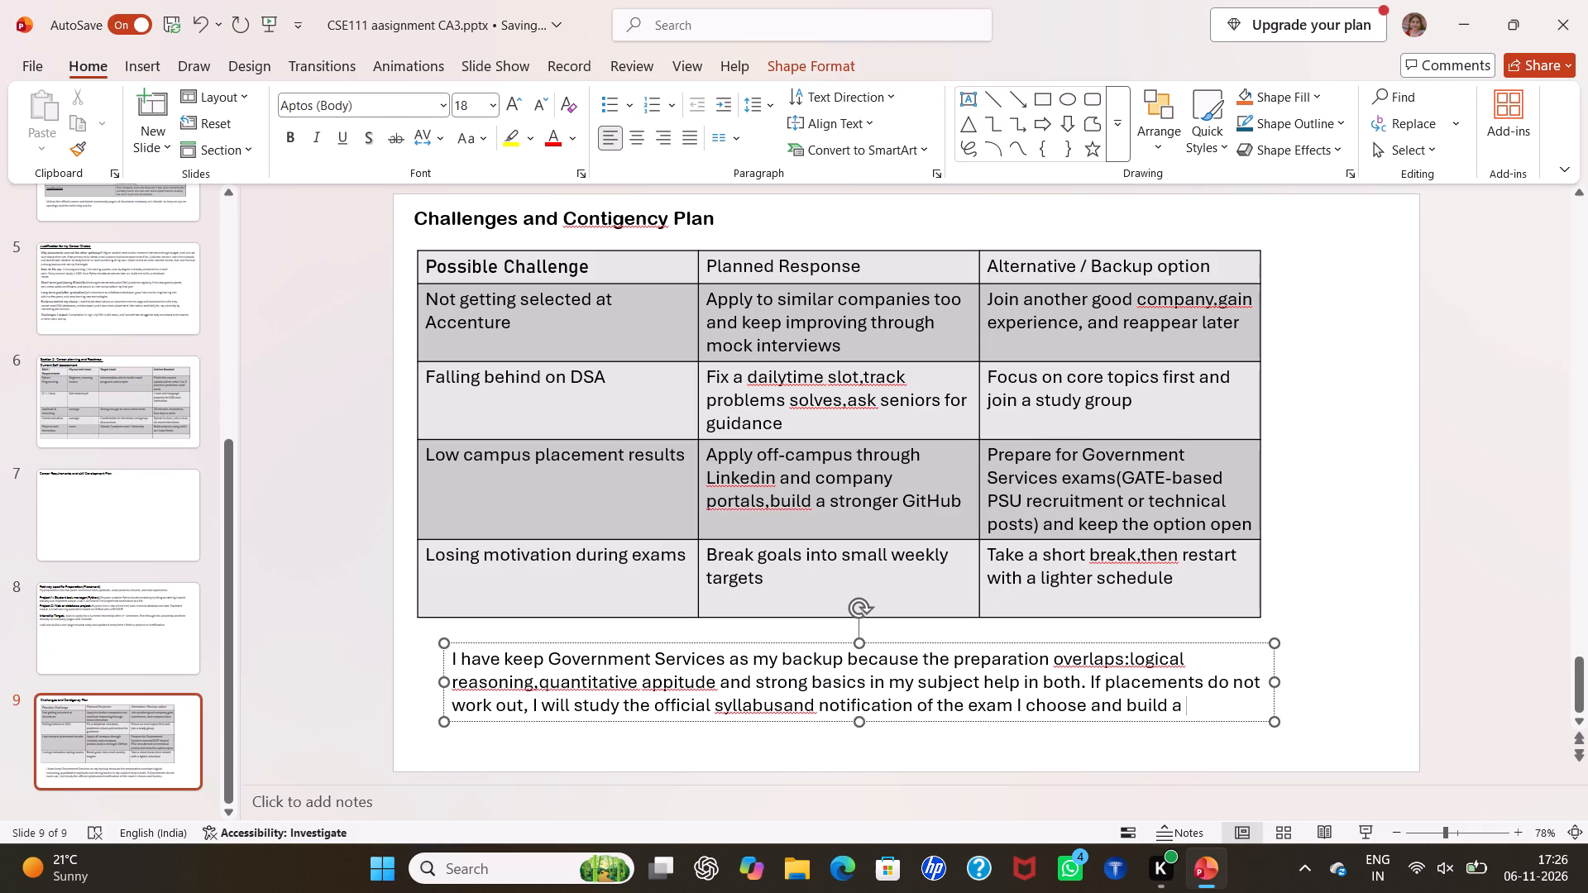
key(p)
text(roper study plan)
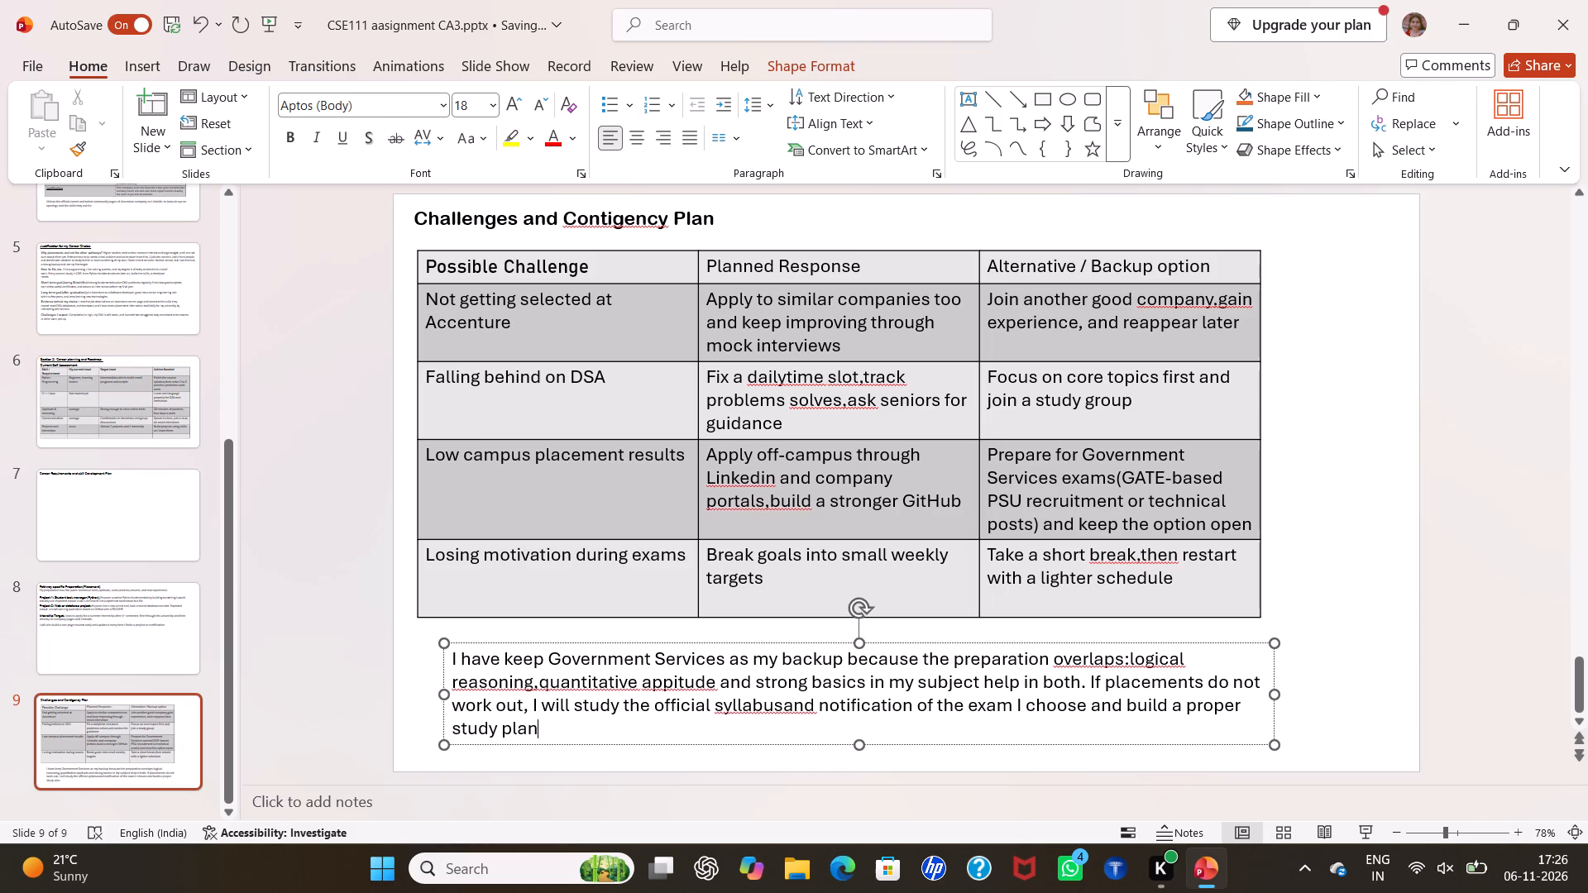
key(period)
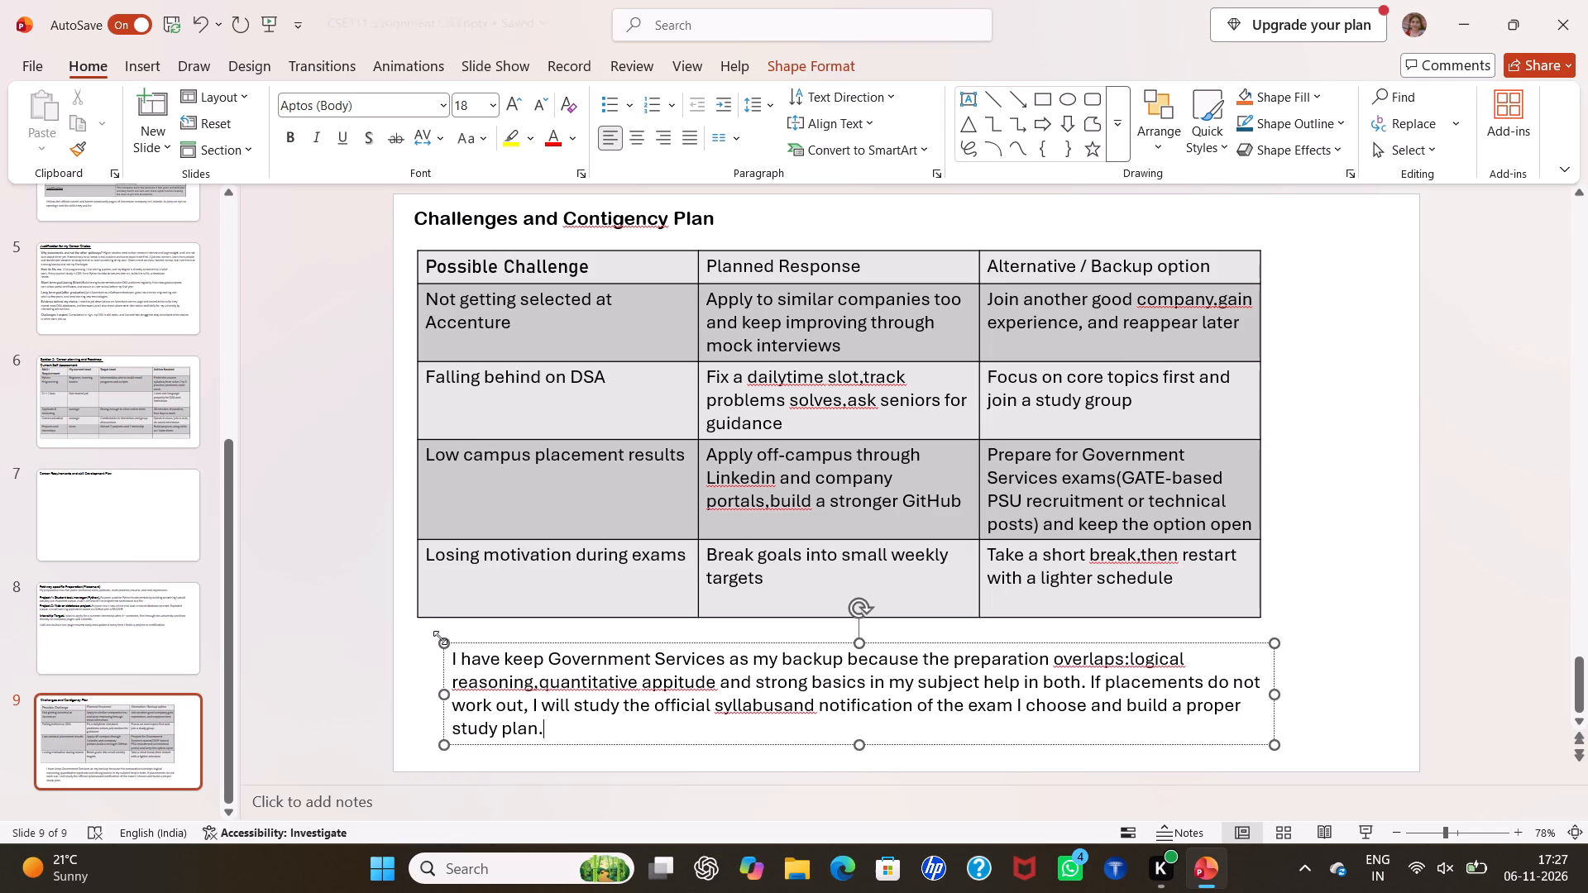
Widen the explanation text box to line up with the table's left edge, and save the presentation.
drag(440, 638, 423, 634)
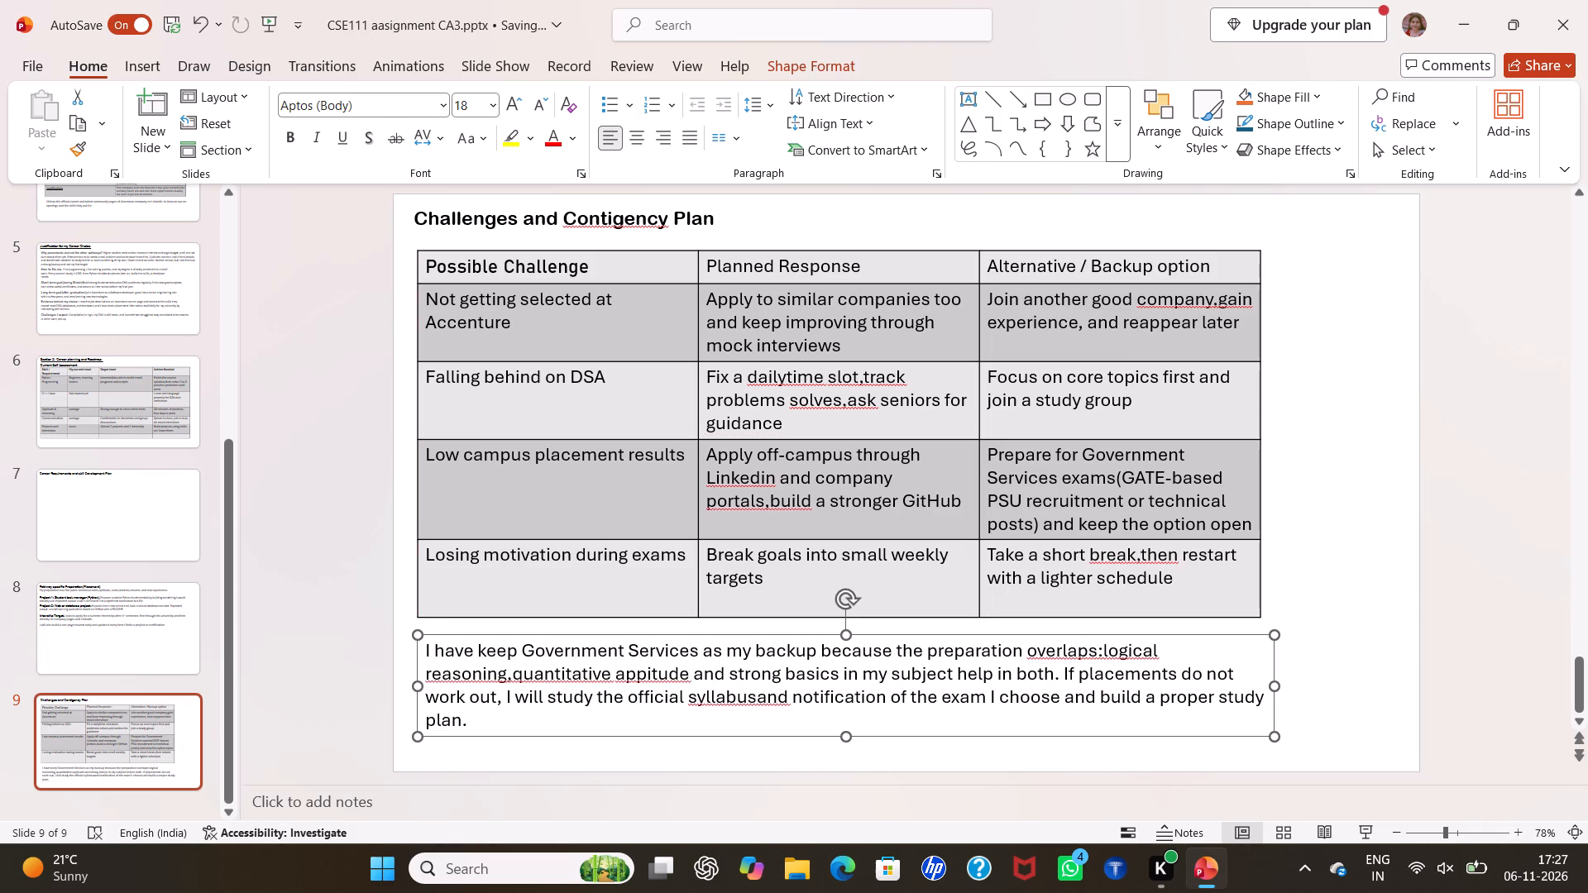
key(ctrl+s)
Add a new blank slide after slide 9.
scroll(132, 719, down, 4)
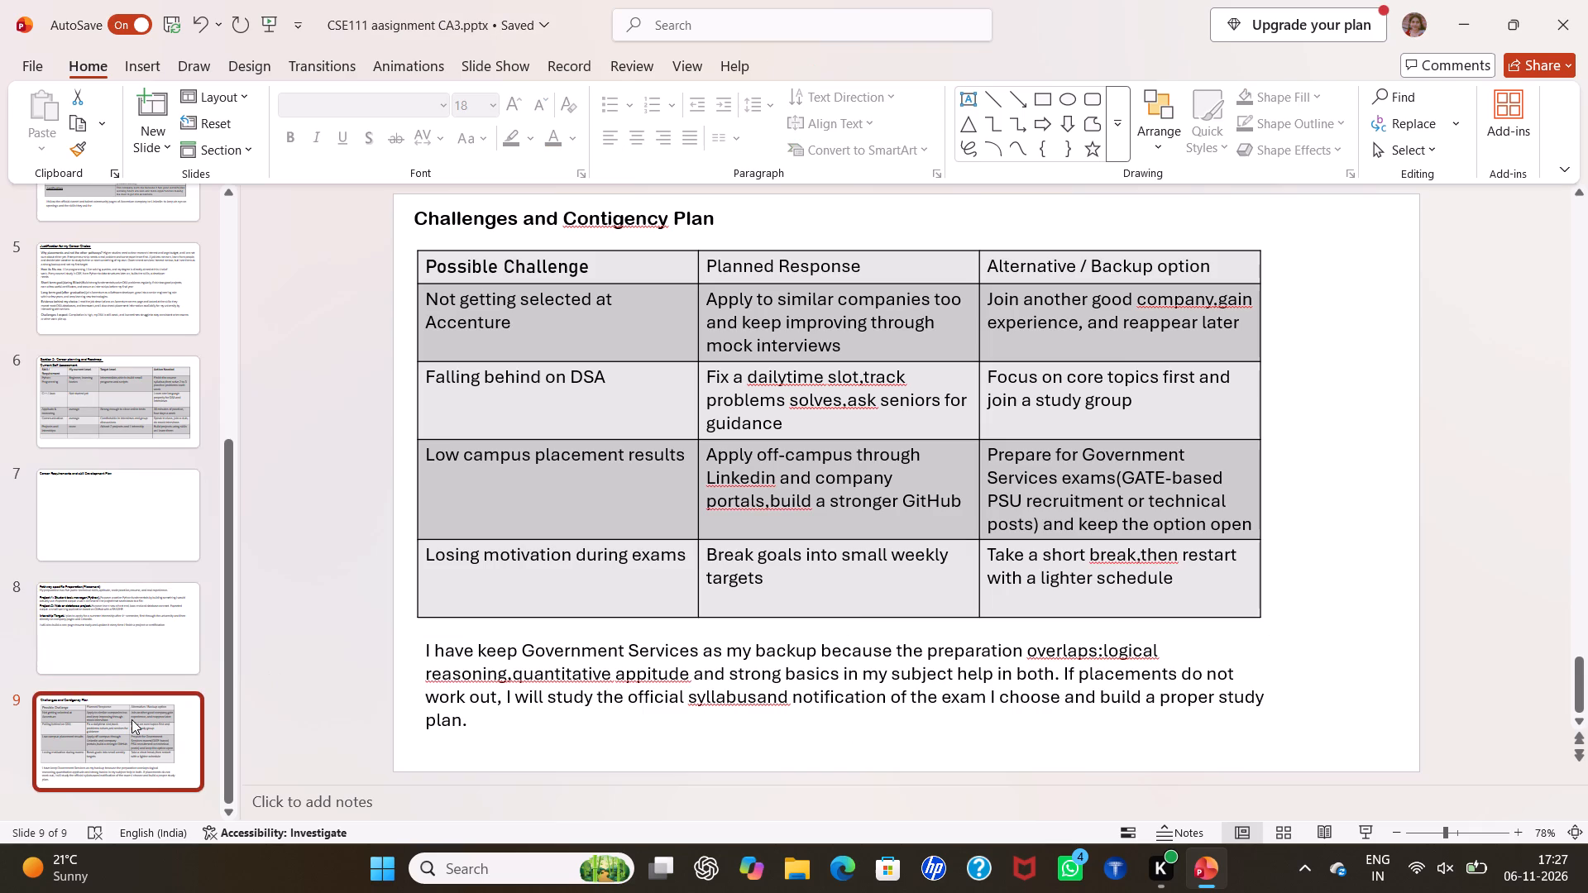
scroll(132, 719, down, 1)
click(136, 105)
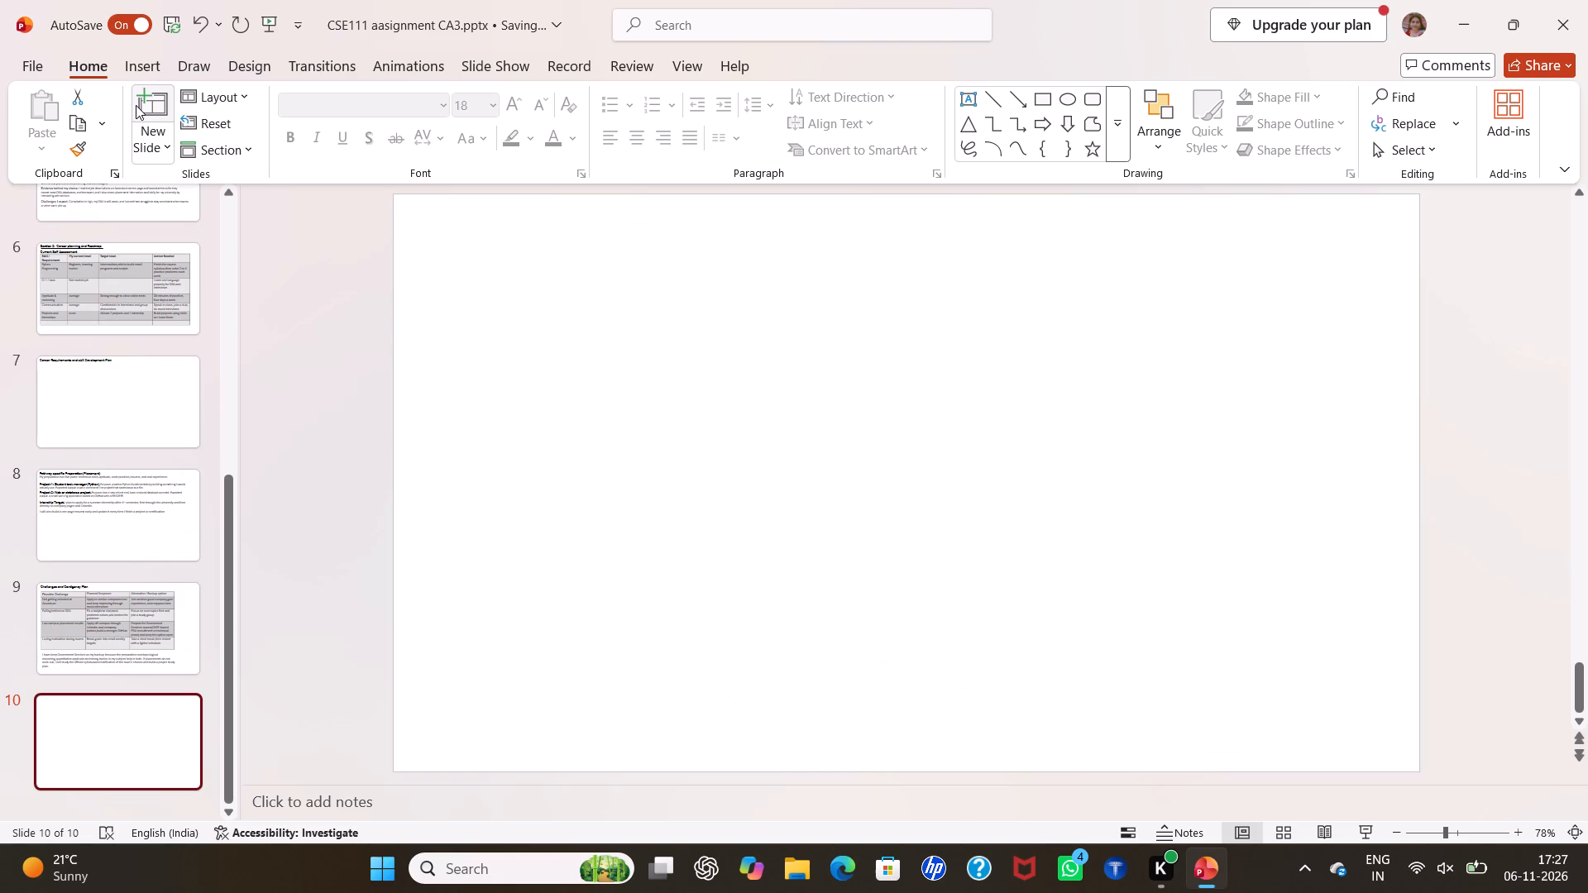
Add the heading "Time Bound Career Roadmap" in Arial Rounded MT Bold at the top-left of slide 10.
double_click(406, 200)
click(440, 93)
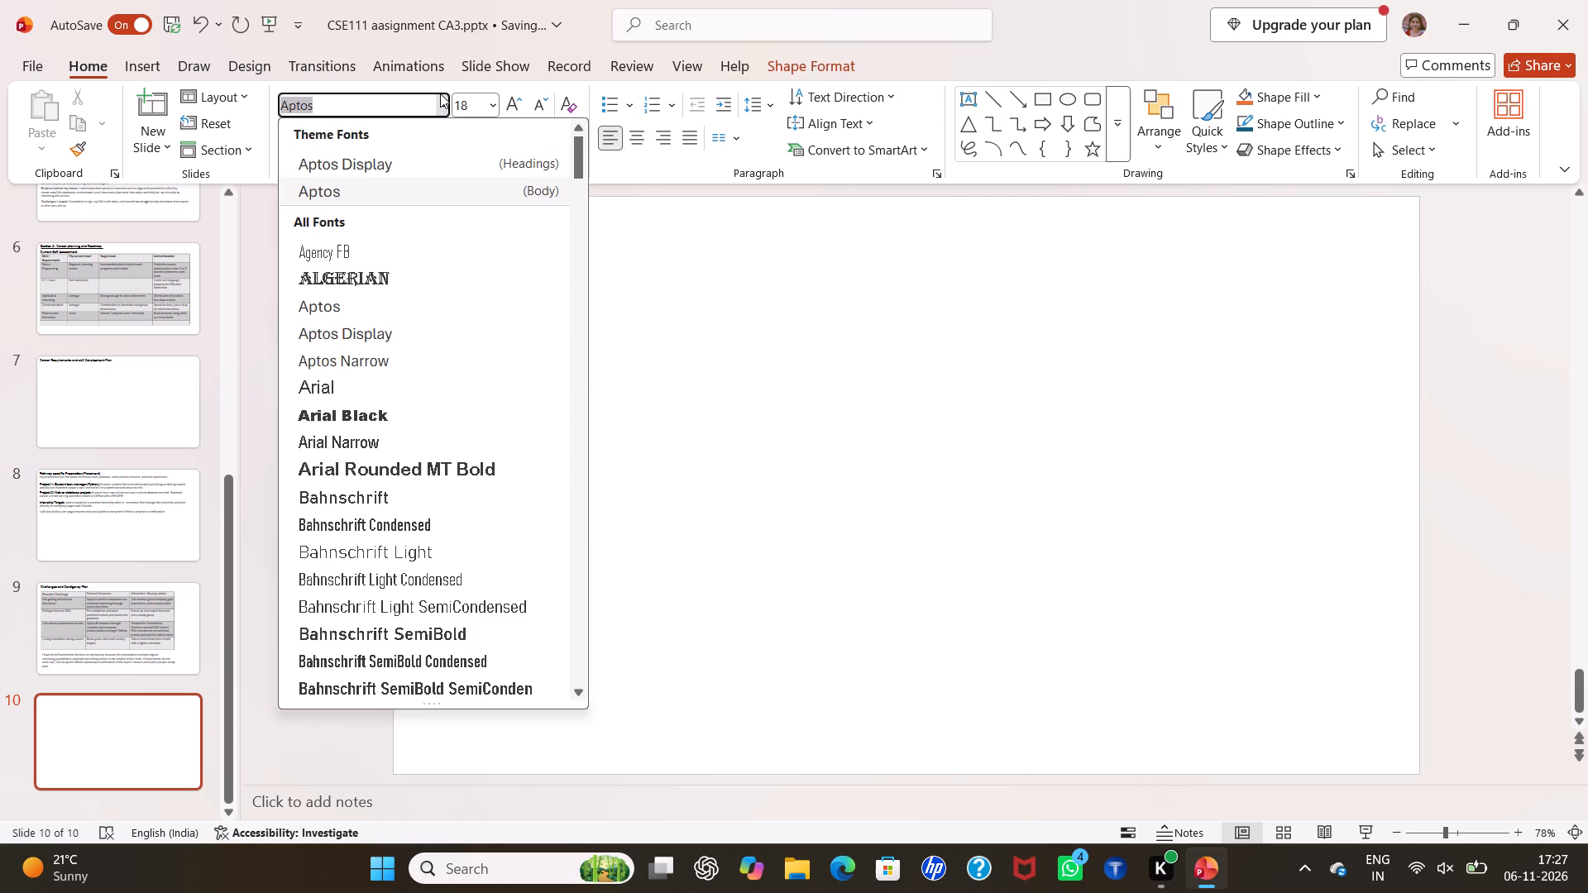
click(392, 471)
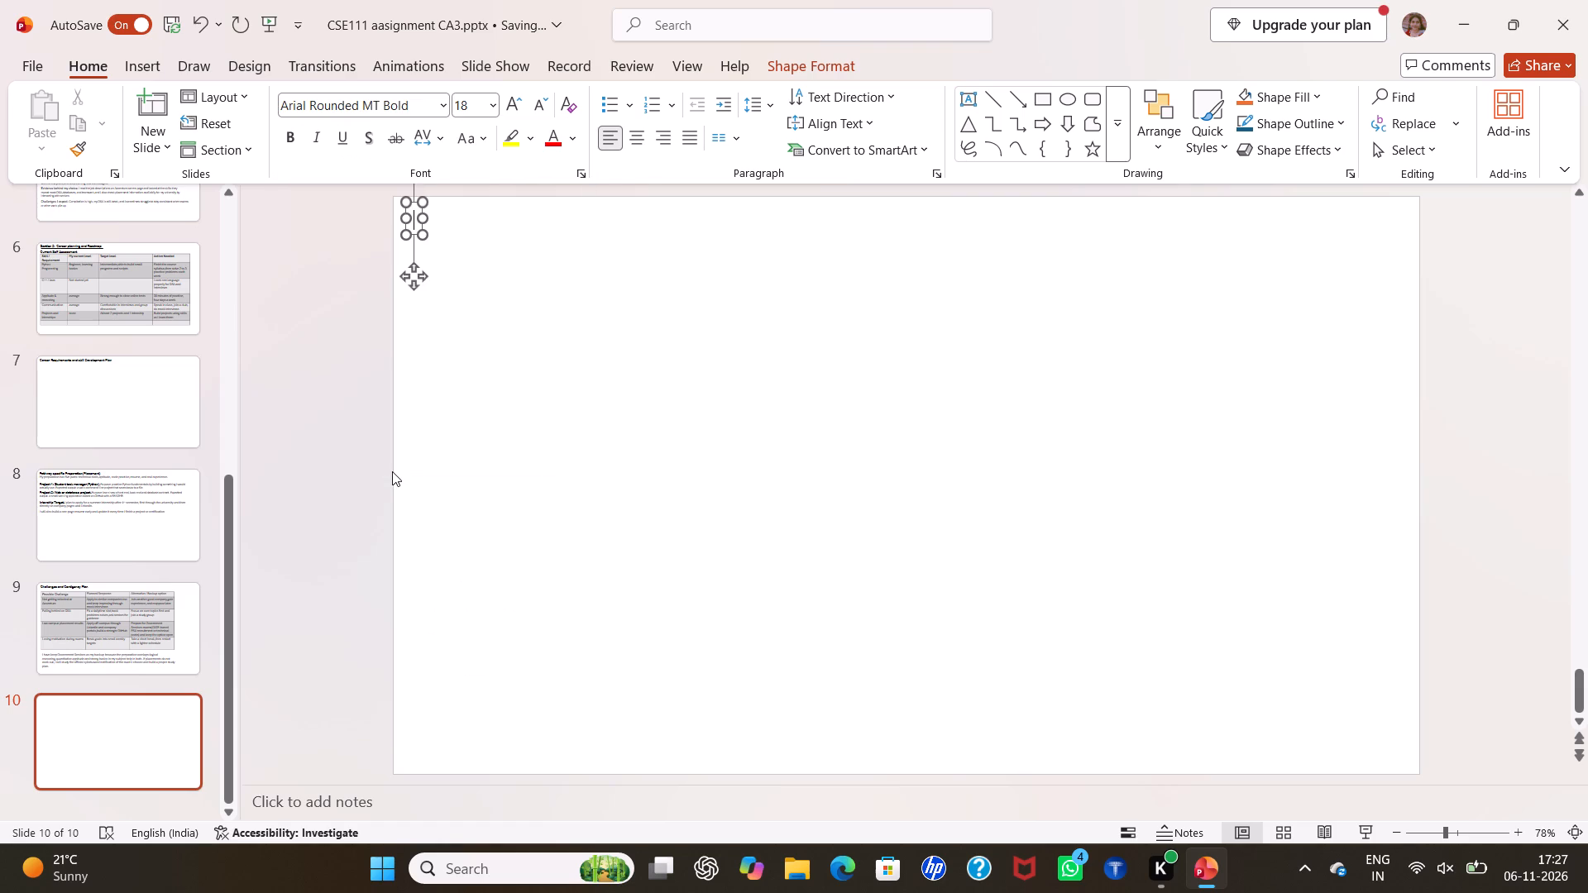
key(shift+t)
text(ime)
key(space)
text(Bound Ca)
text(reer Roadm)
text(ap)
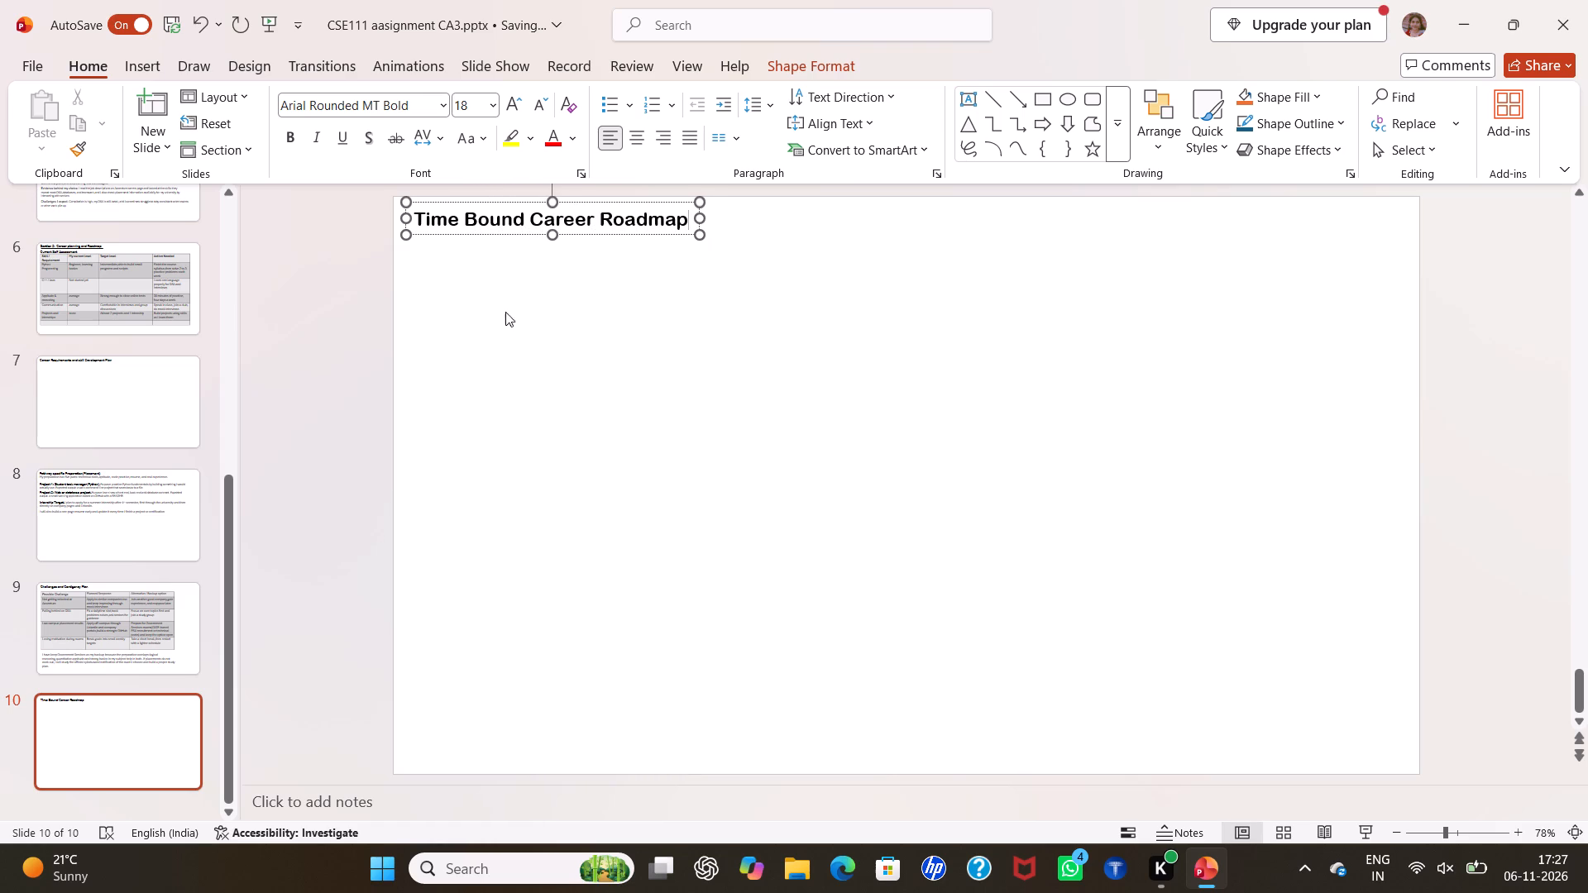
click(557, 298)
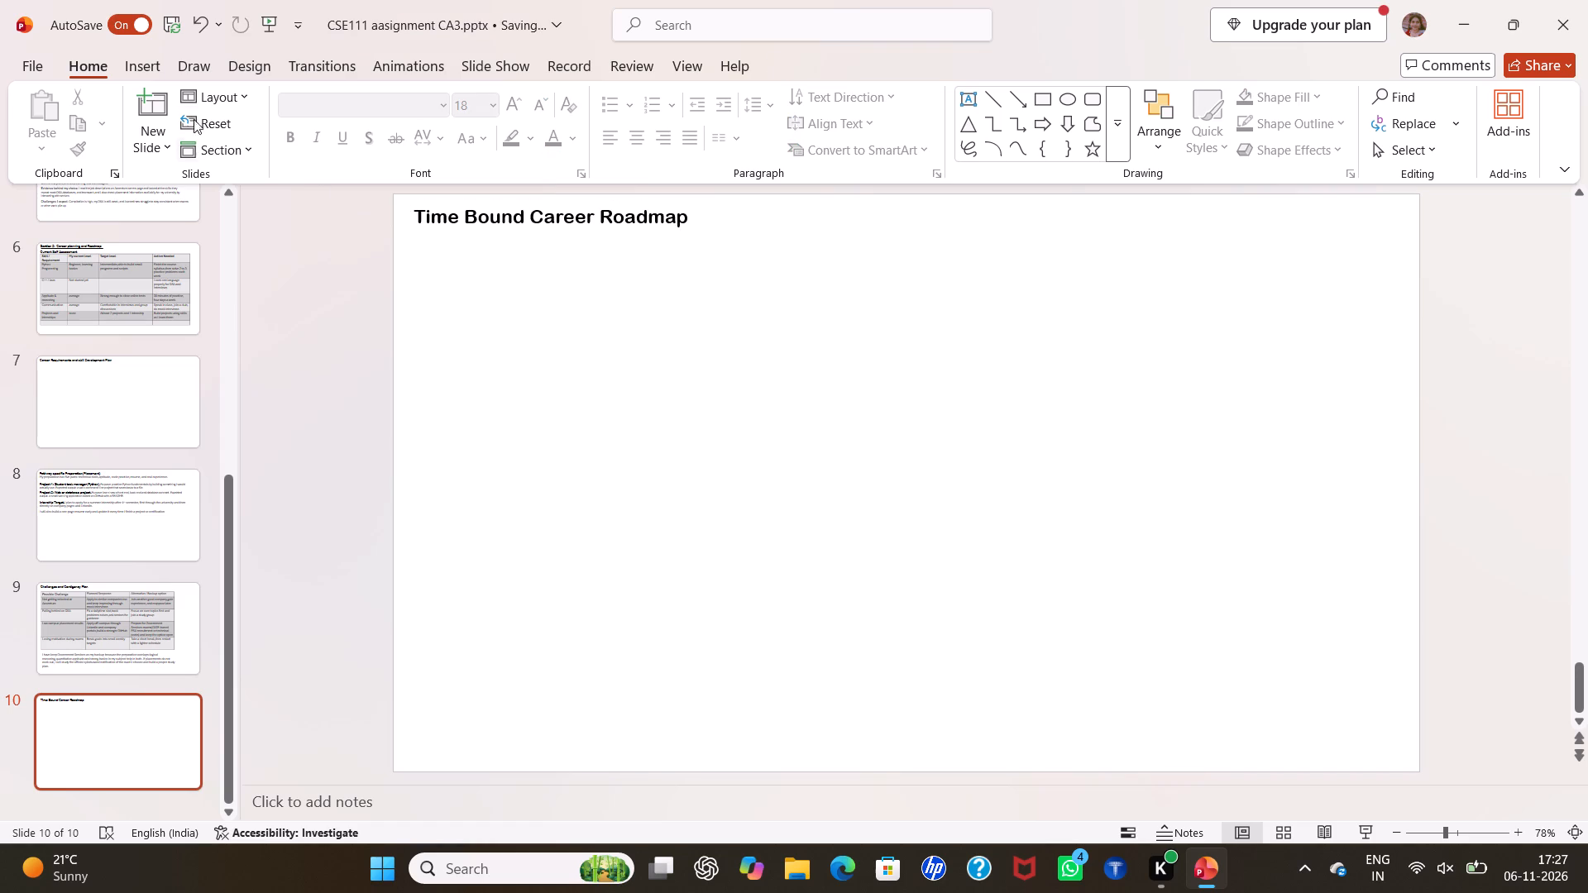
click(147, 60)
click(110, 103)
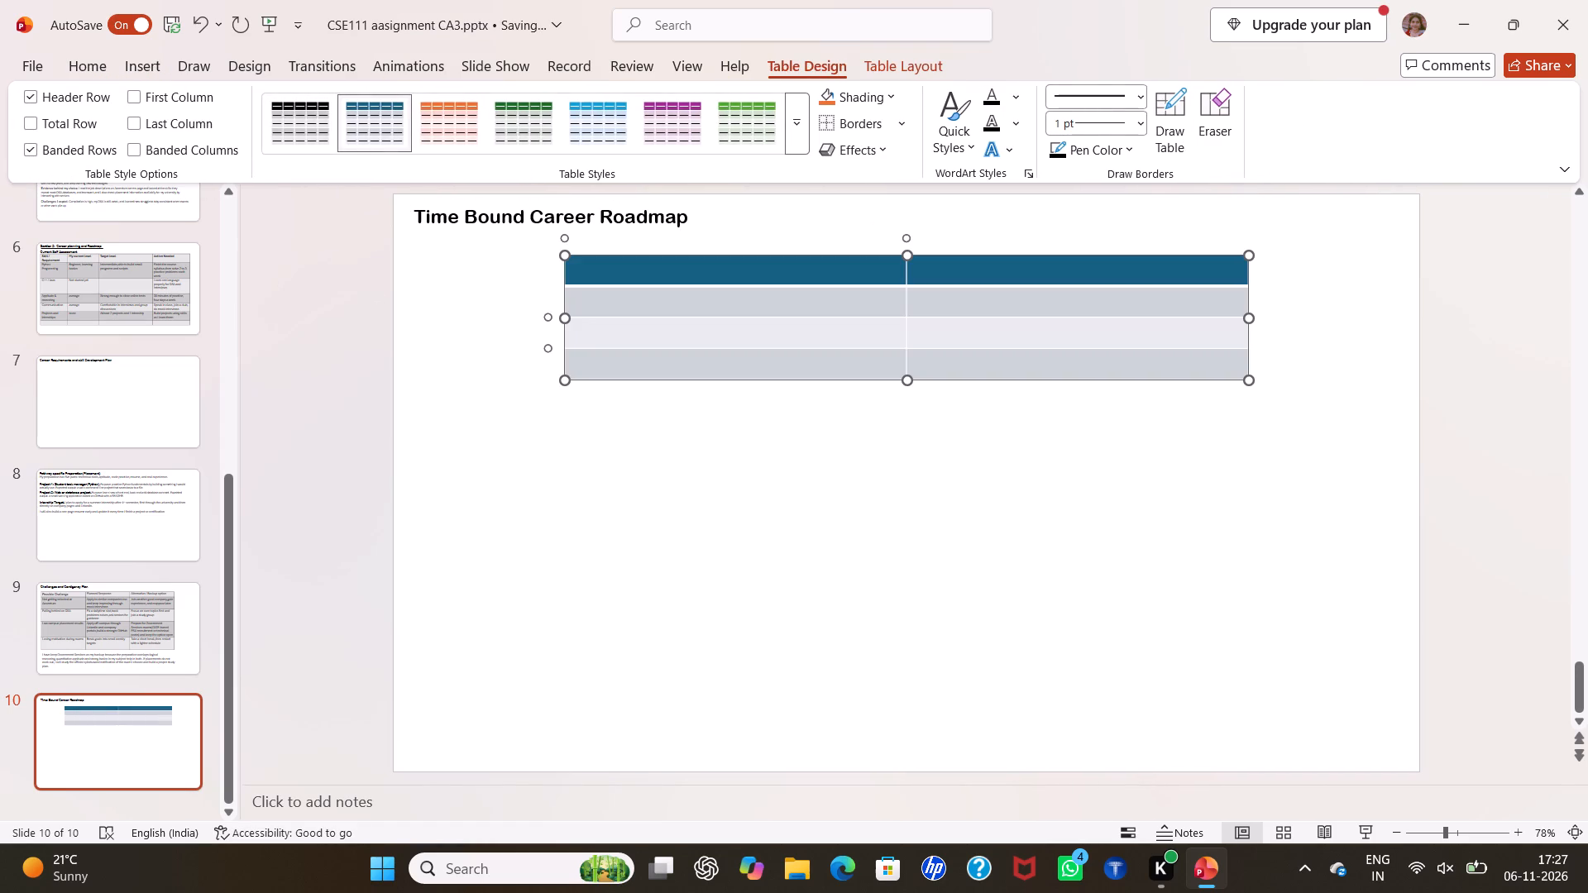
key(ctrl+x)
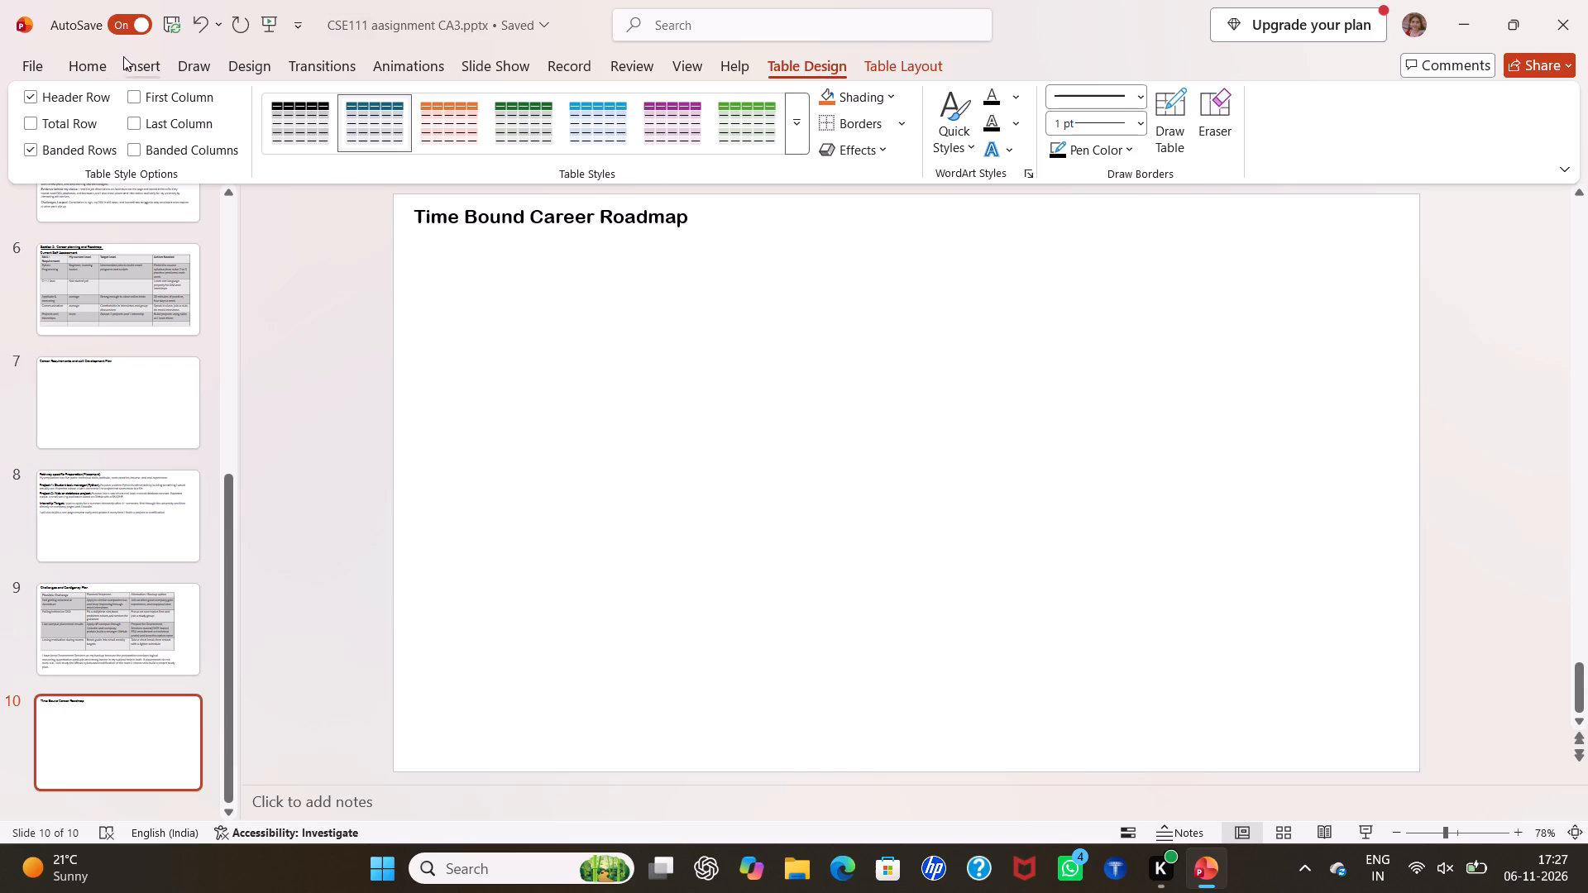
Insert a table with 4 columns and 5 rows on slide 10.
click(133, 57)
click(100, 151)
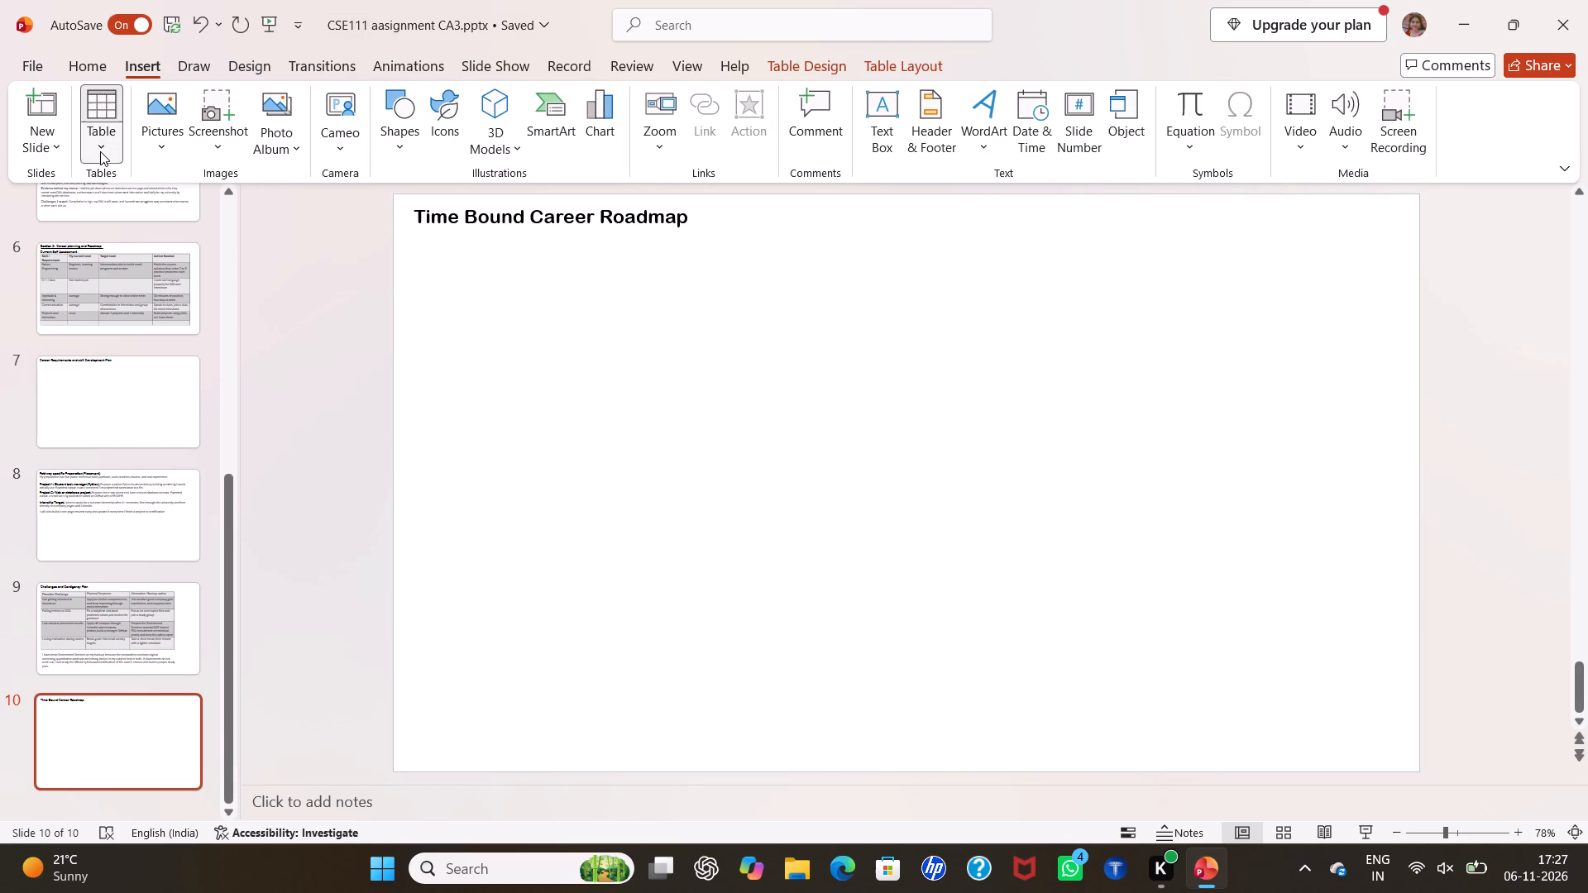
click(155, 388)
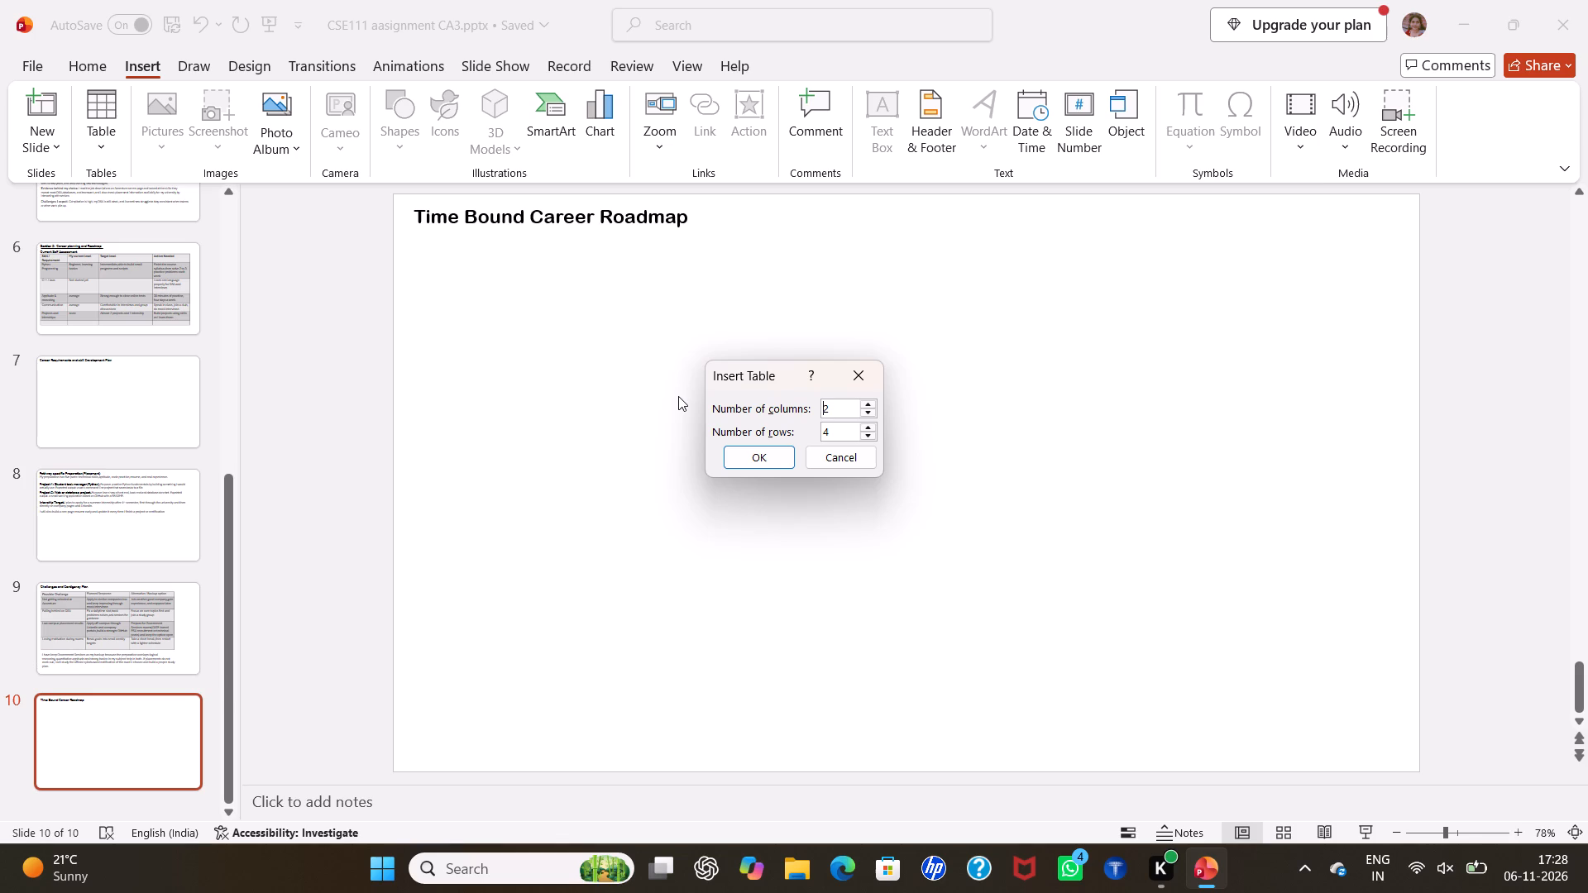
key(4)
key(BackSpace)
key(BackSpace)
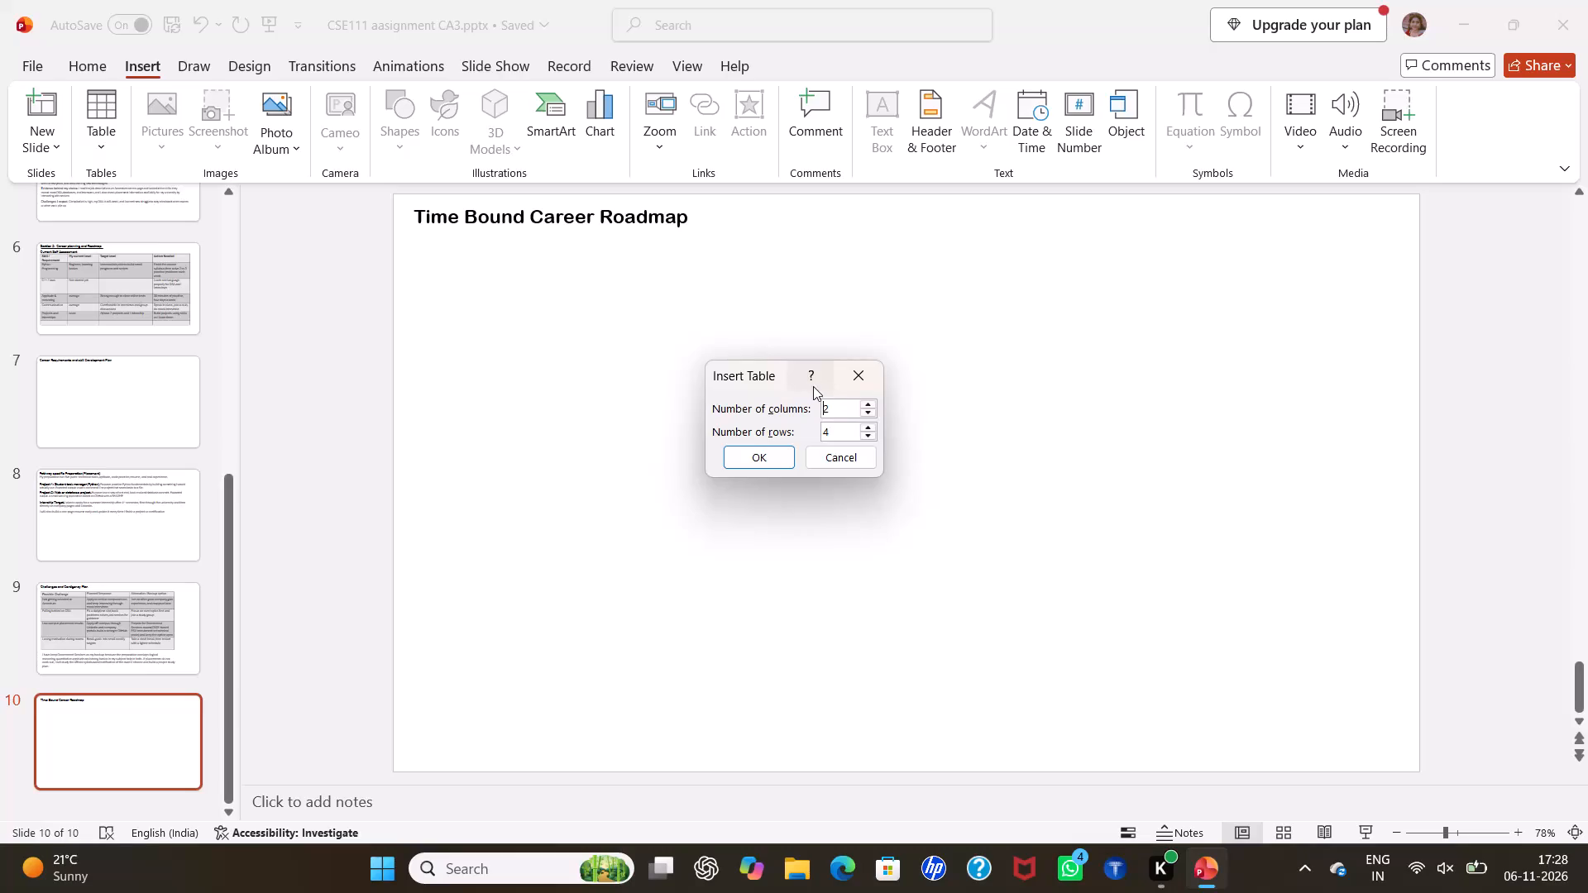
click(831, 405)
key(BackSpace)
key(4)
click(835, 428)
key(BackSpace)
key(5)
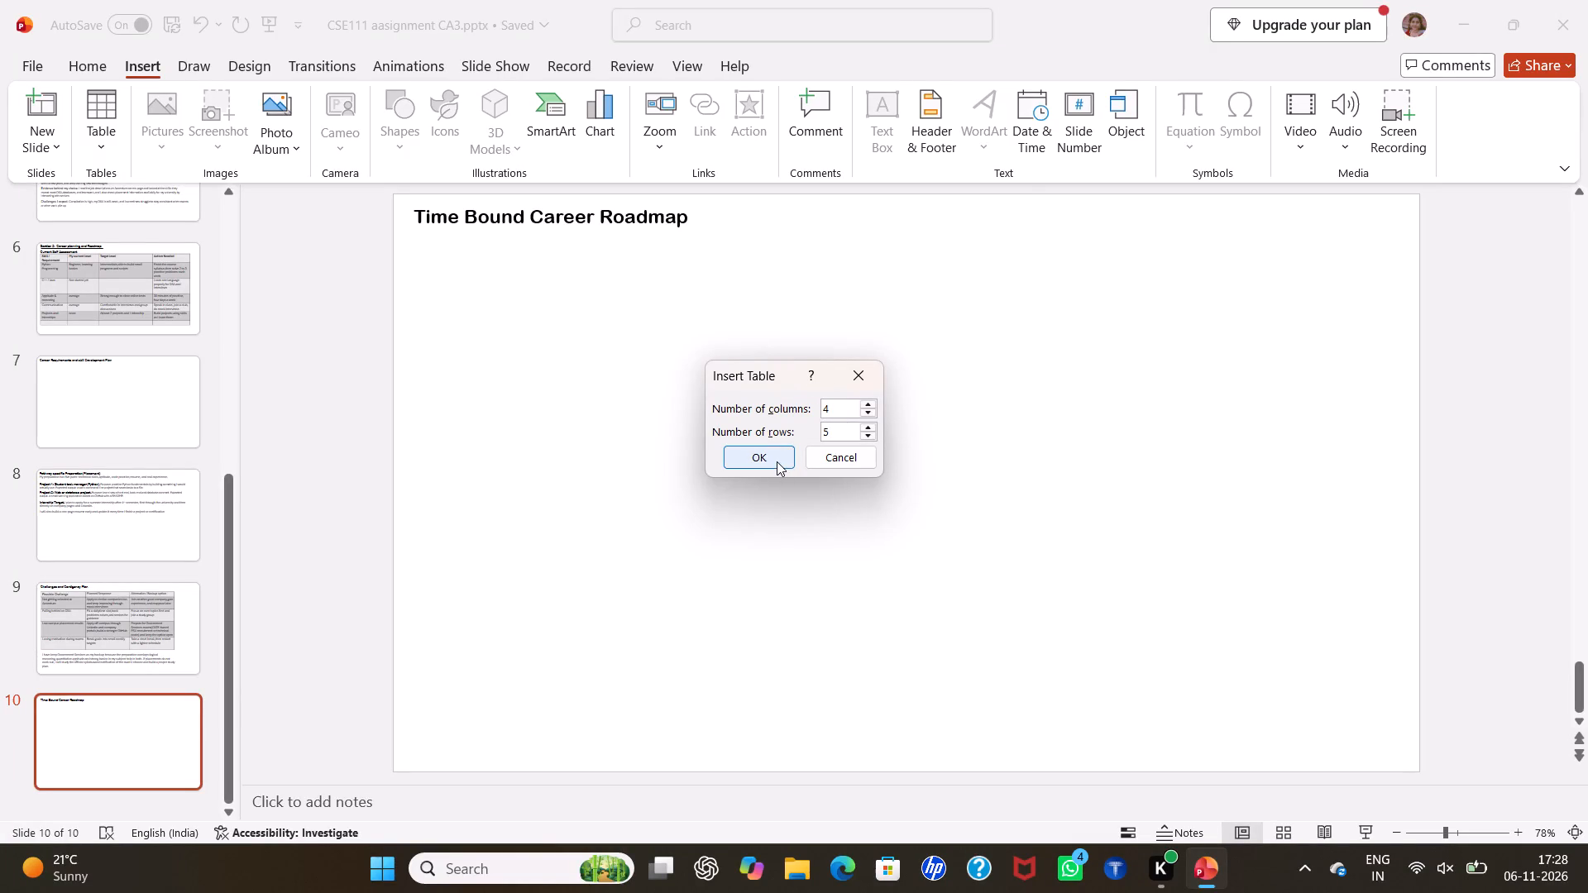
click(777, 461)
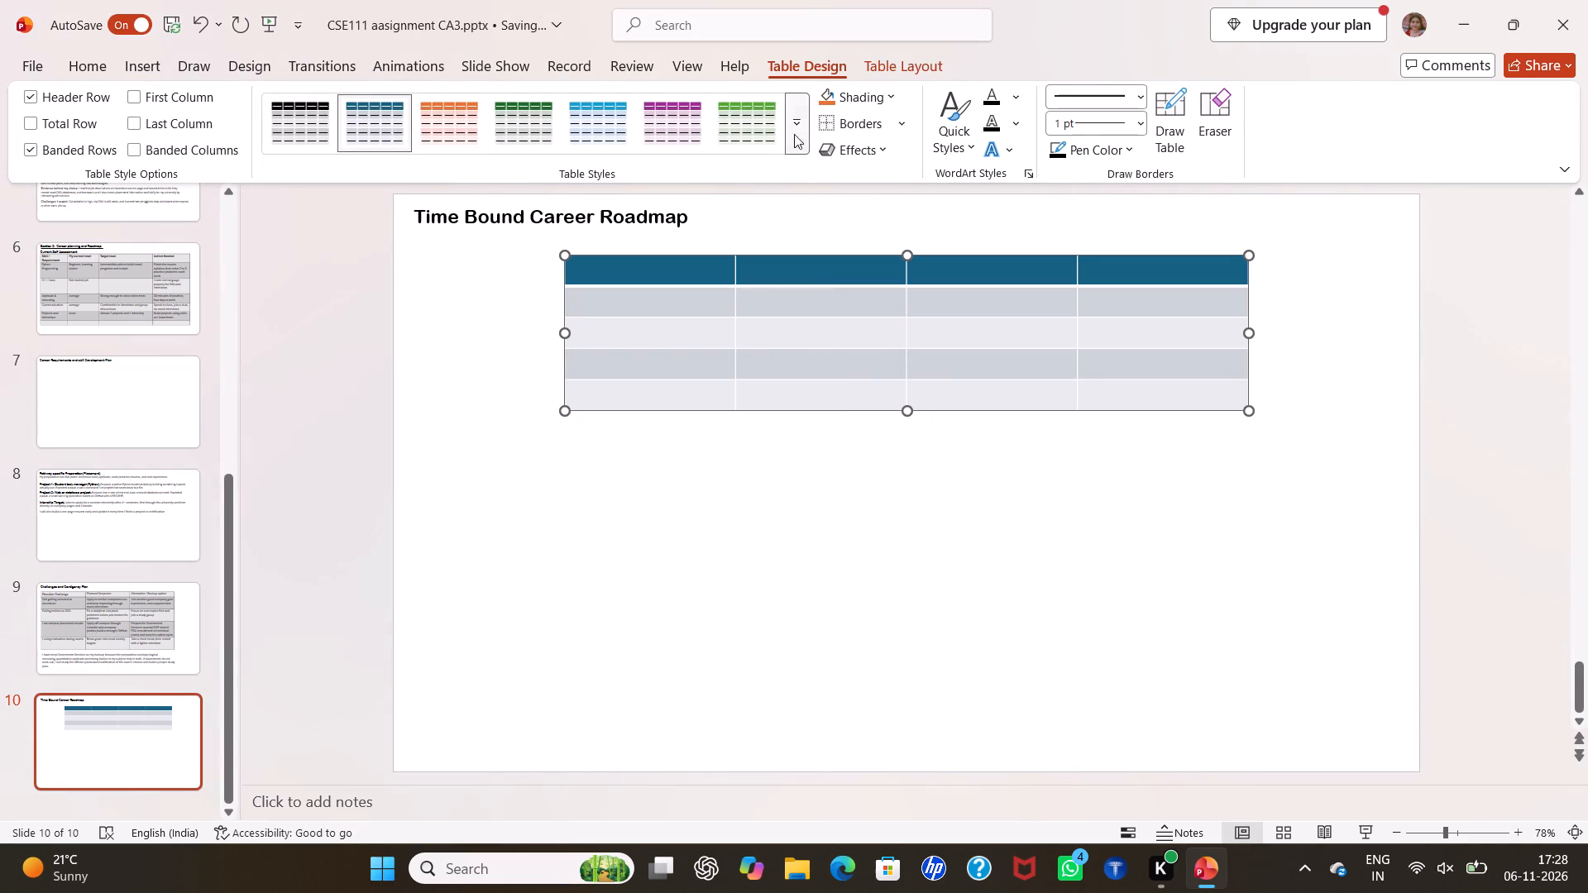
Apply the black-bordered, grey-banded grid style from the Medium table styles to the new table.
click(794, 117)
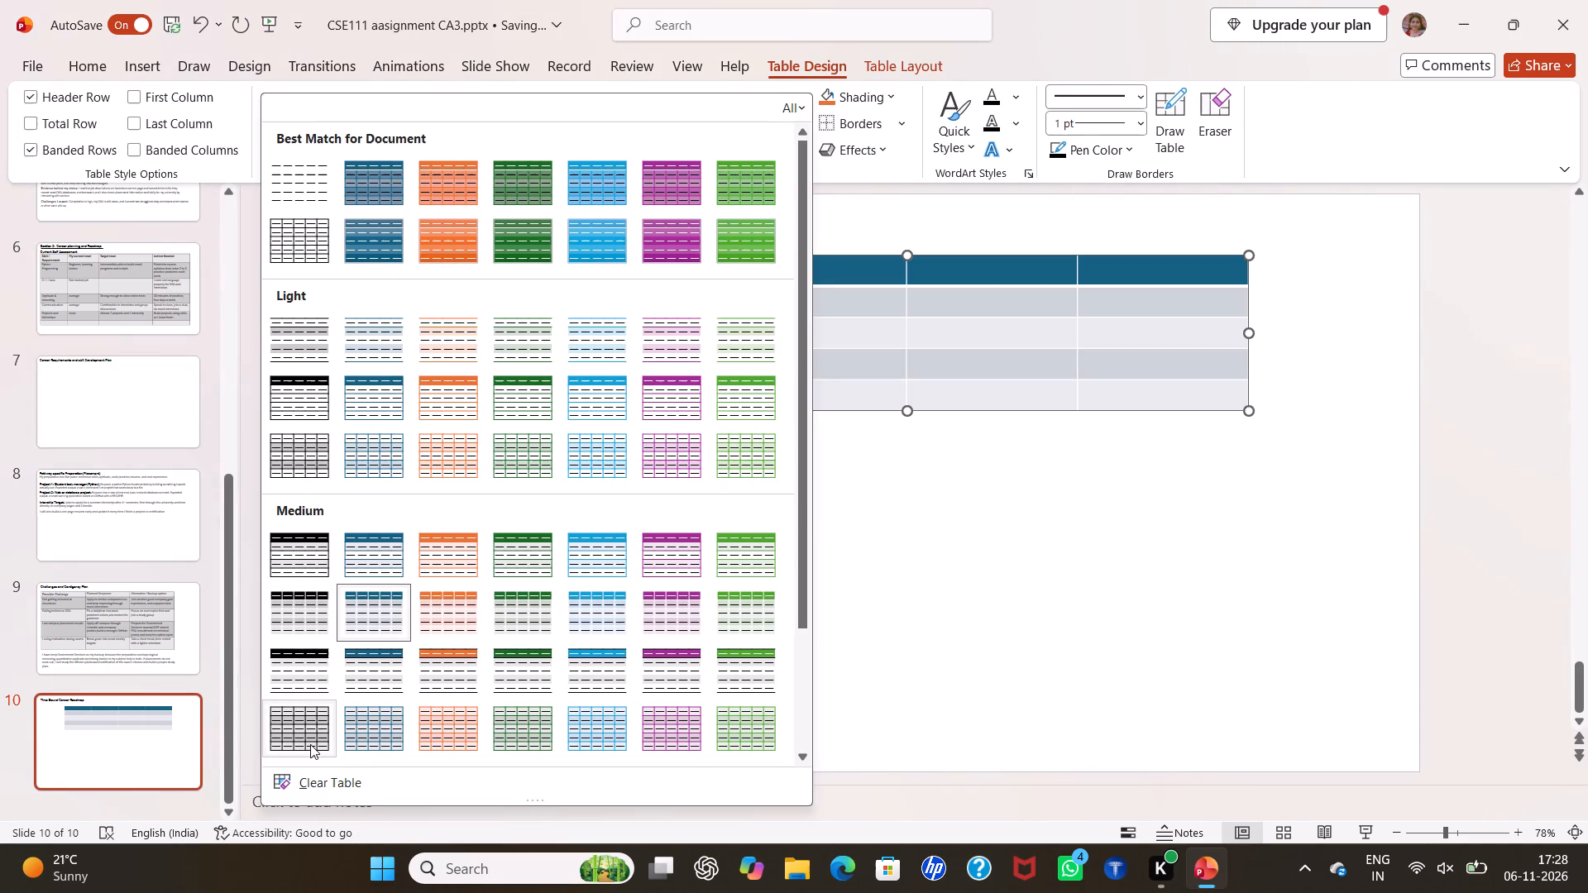
click(310, 744)
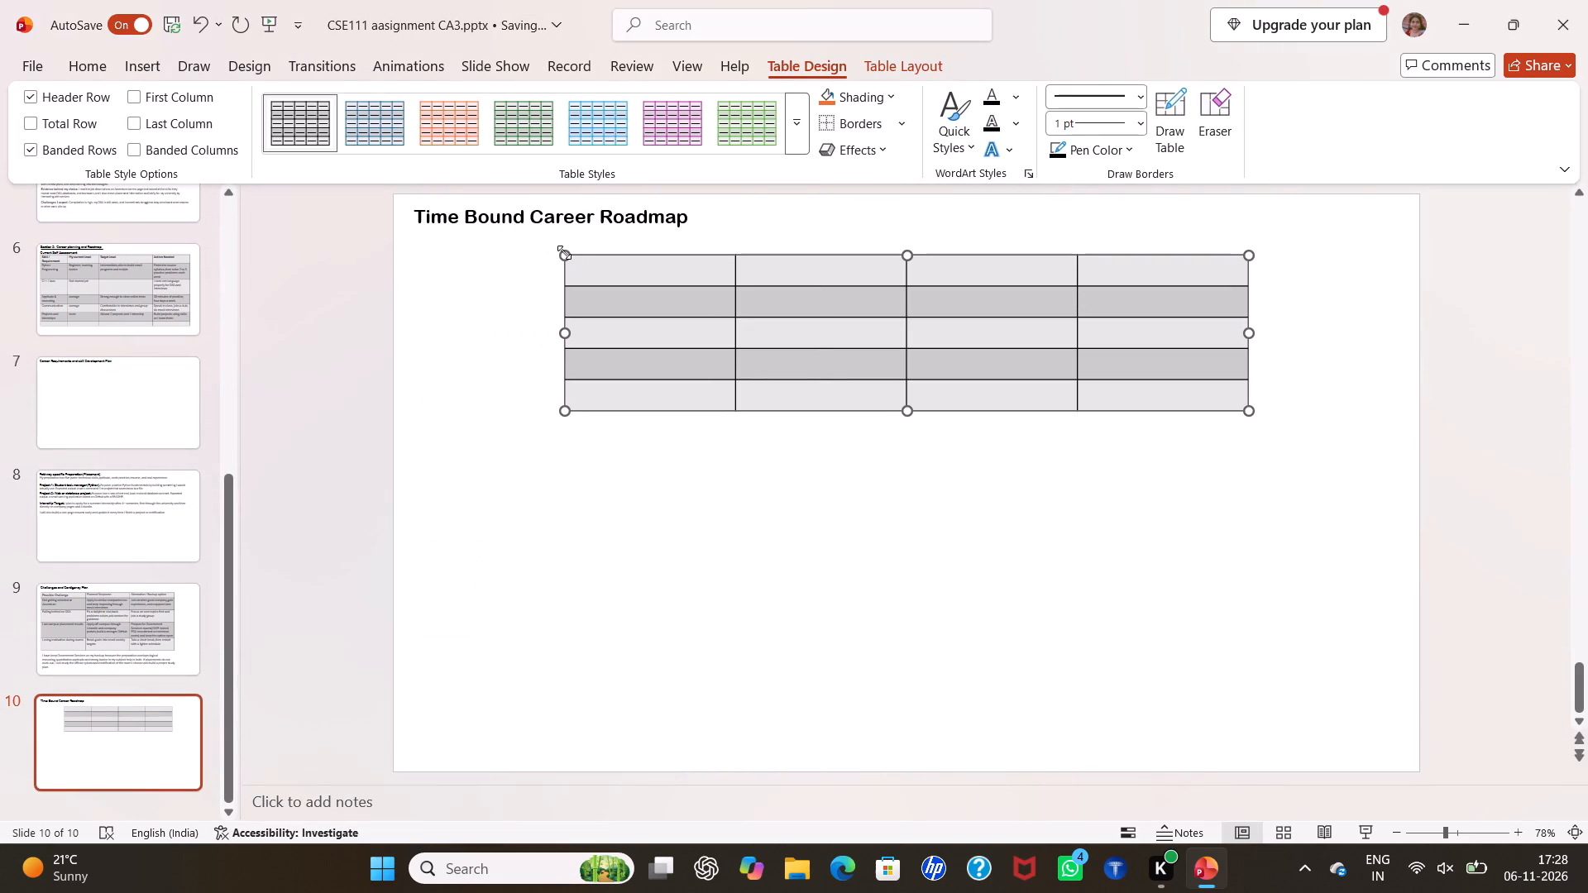
Enlarge the table to start just below the heading's left end and reach the slide's lower part, and narrow its first column slightly.
drag(564, 252, 426, 242)
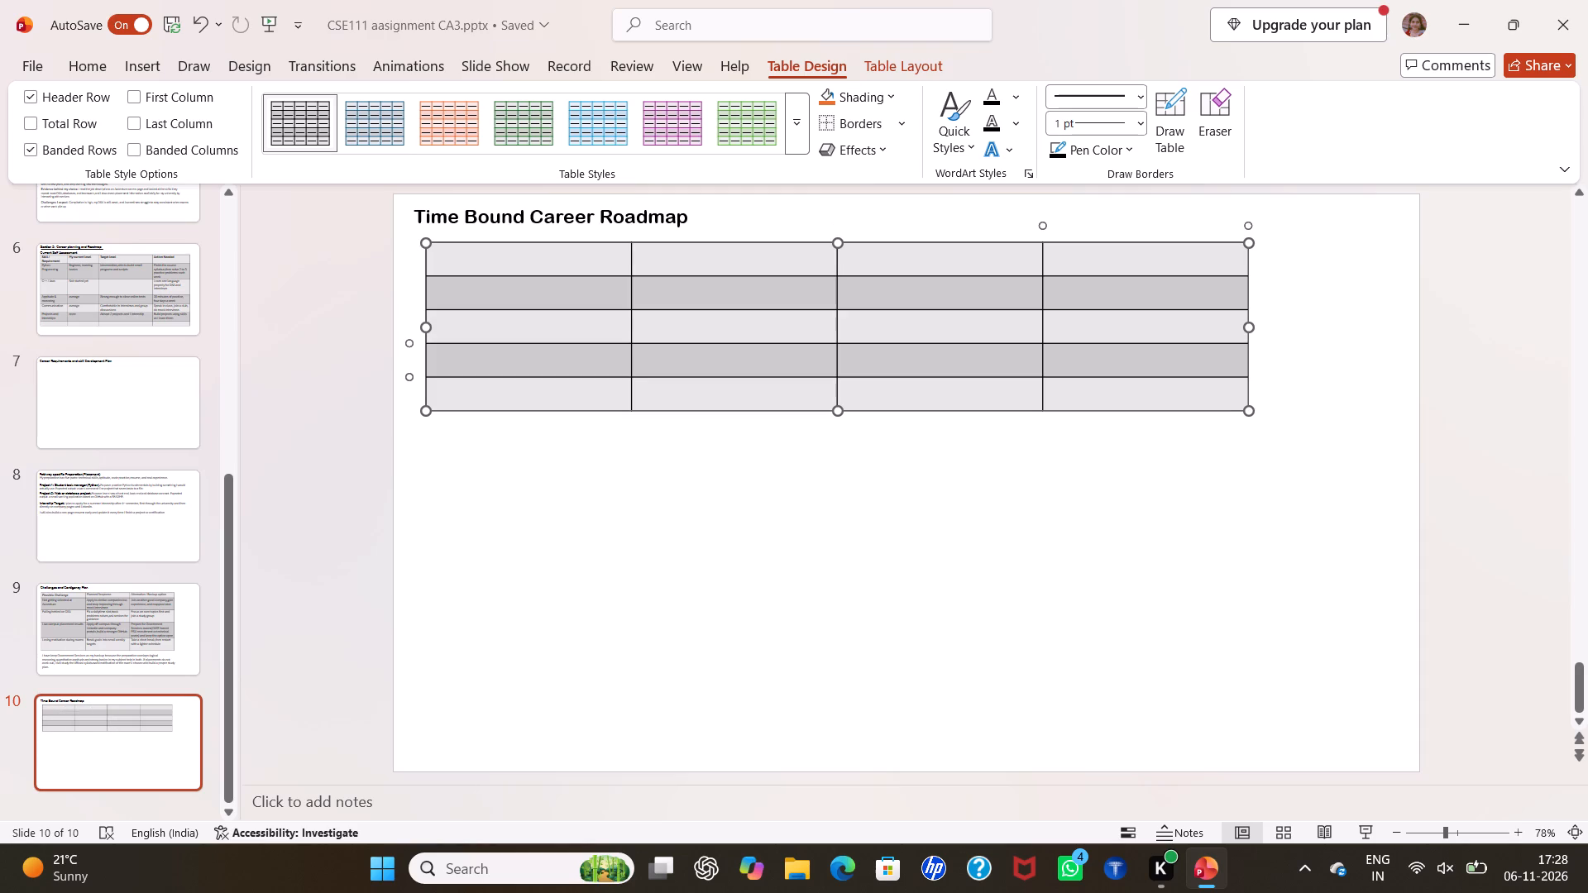
click(1253, 408)
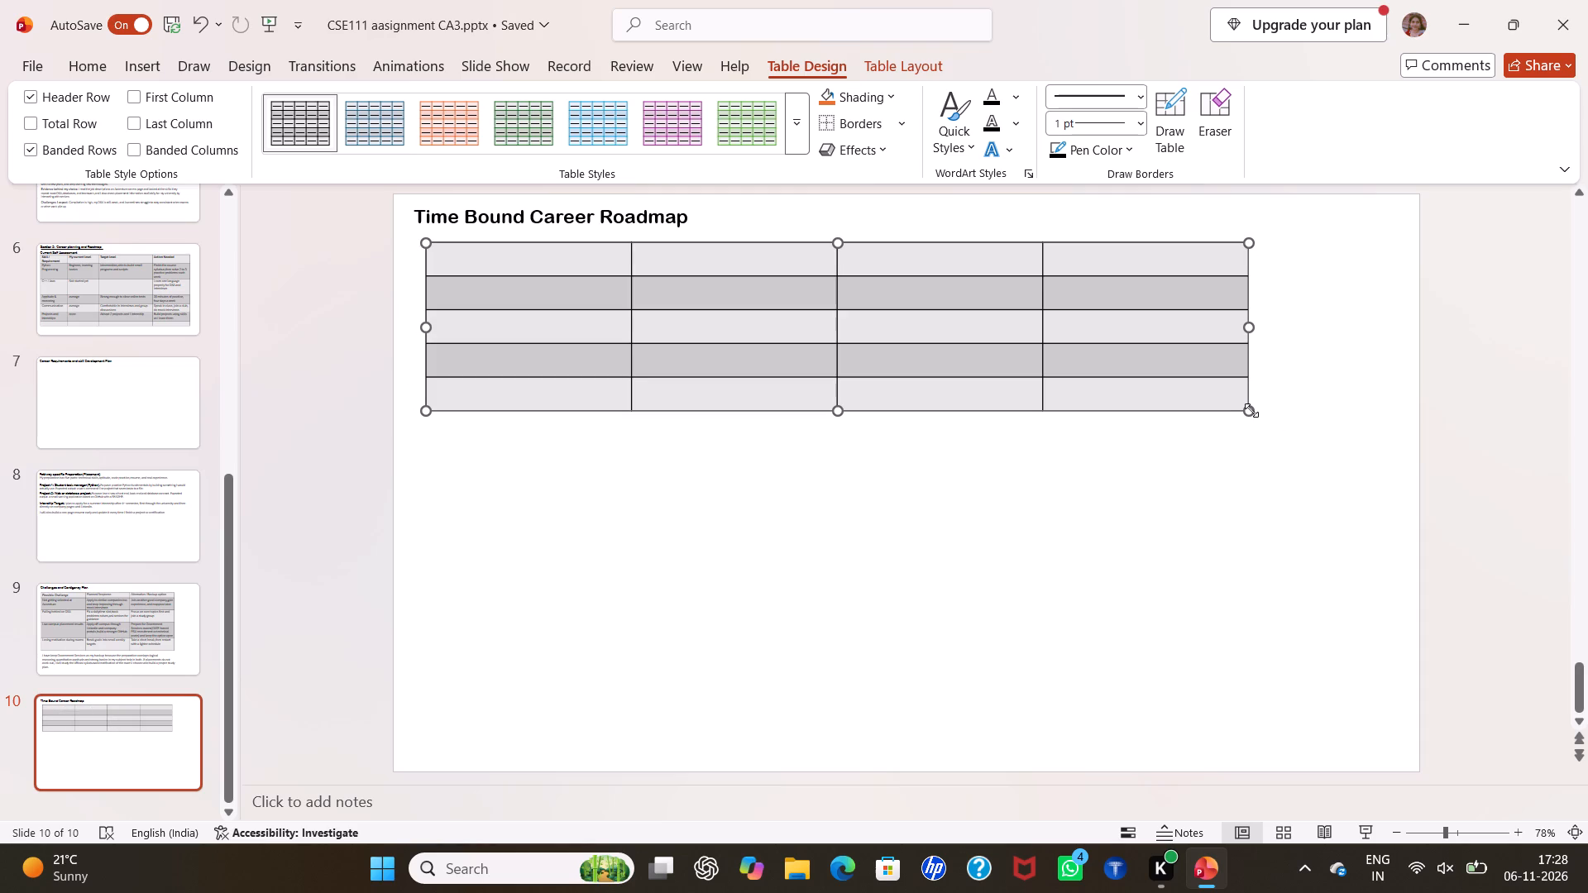
drag(1251, 410, 1256, 661)
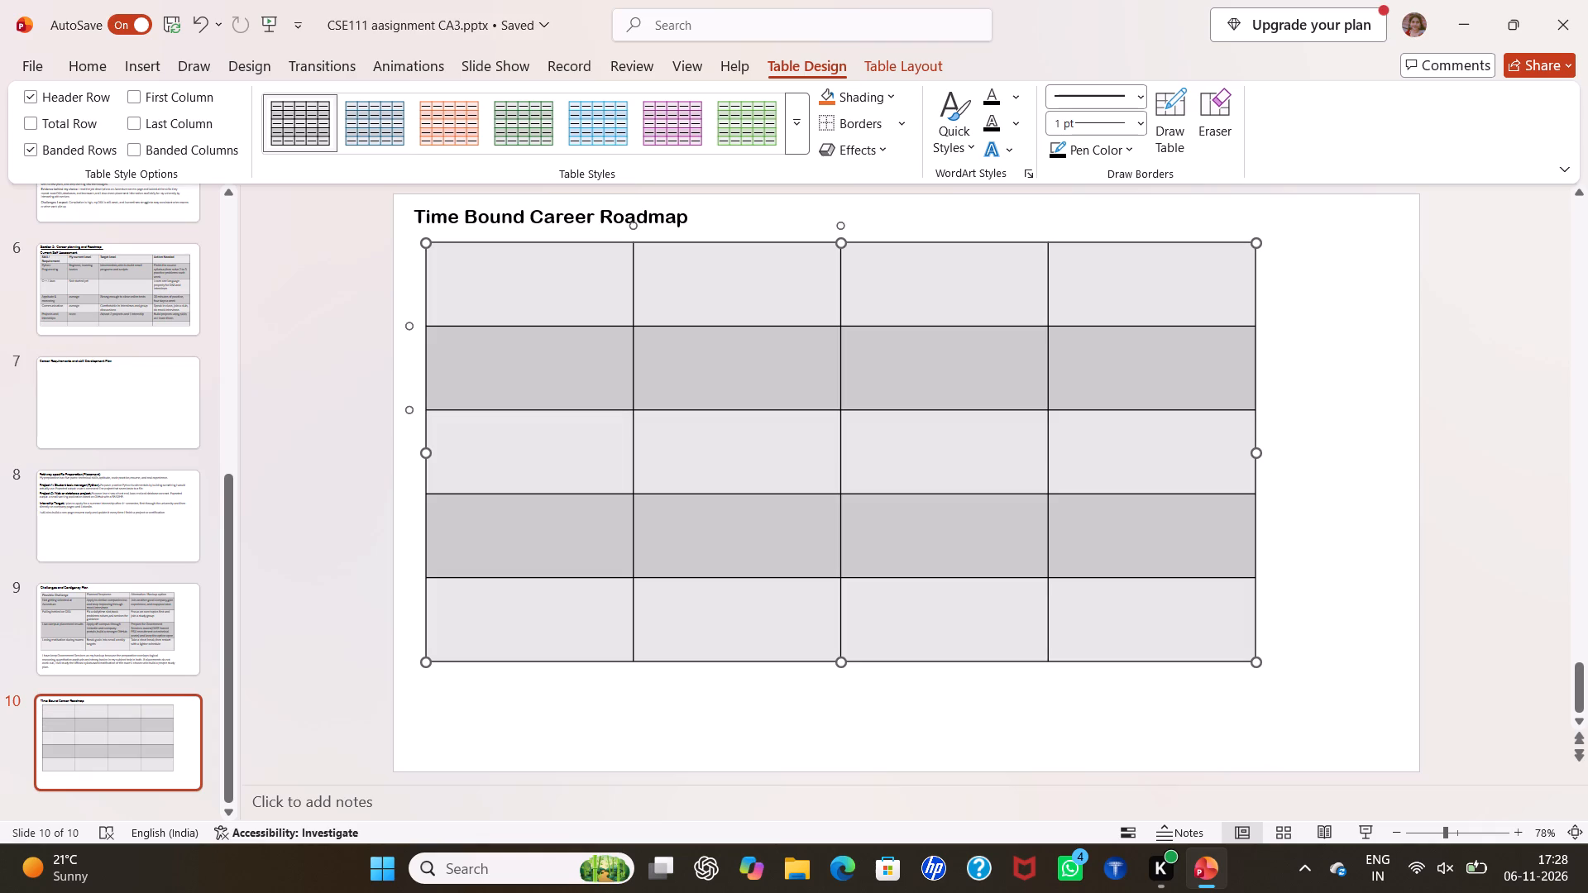
drag(628, 379, 603, 381)
Enter "Phase/ Timeline" in regular, non-bold text in the first header cell.
click(482, 279)
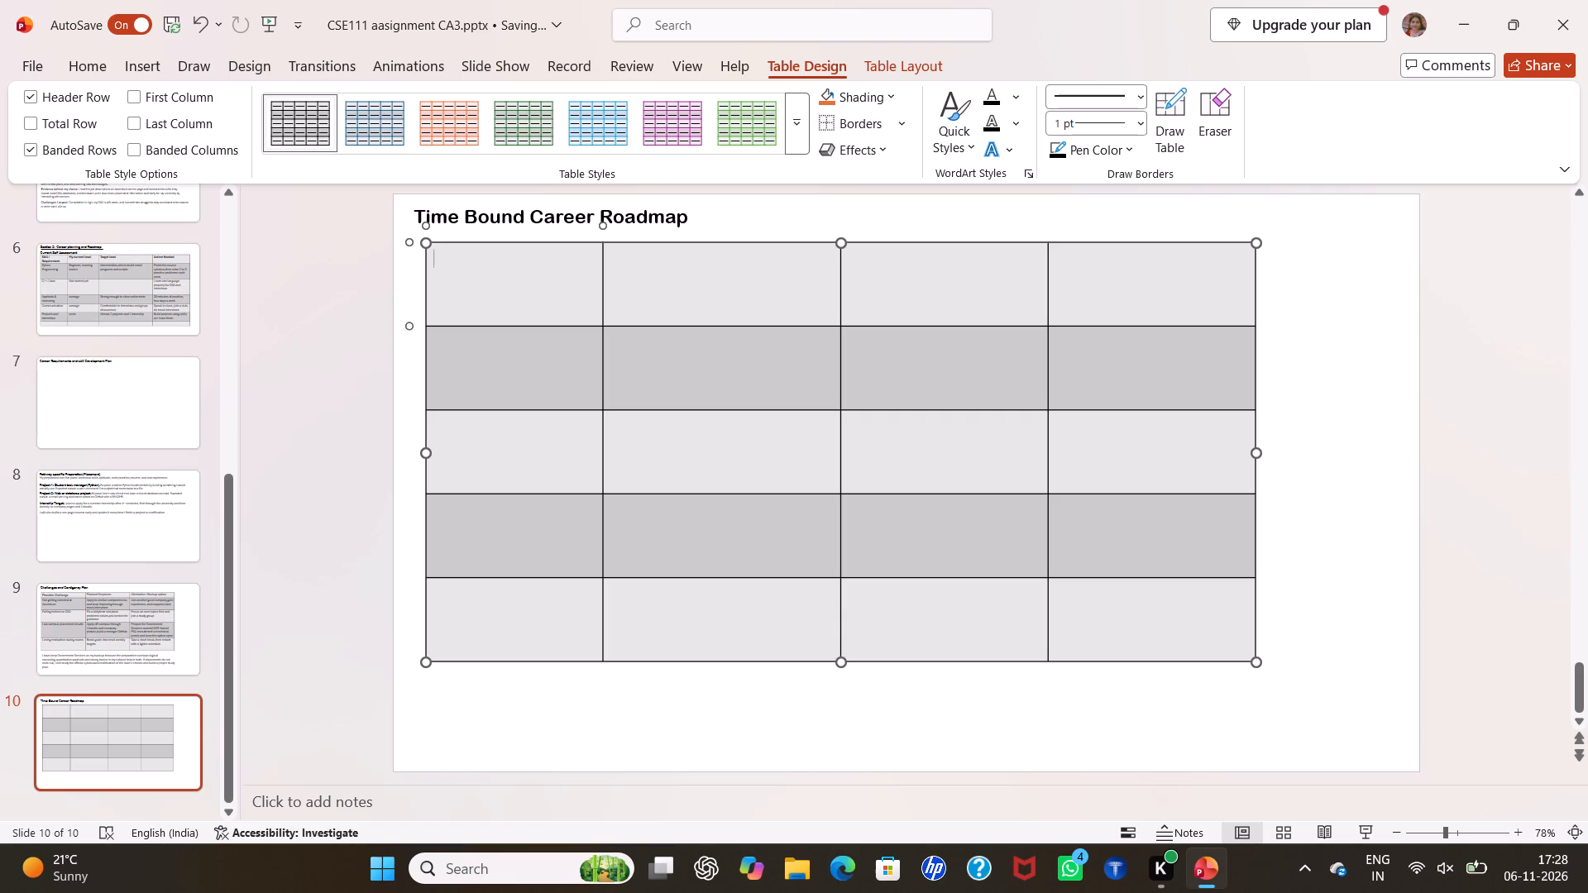
key(shift+p)
click(138, 52)
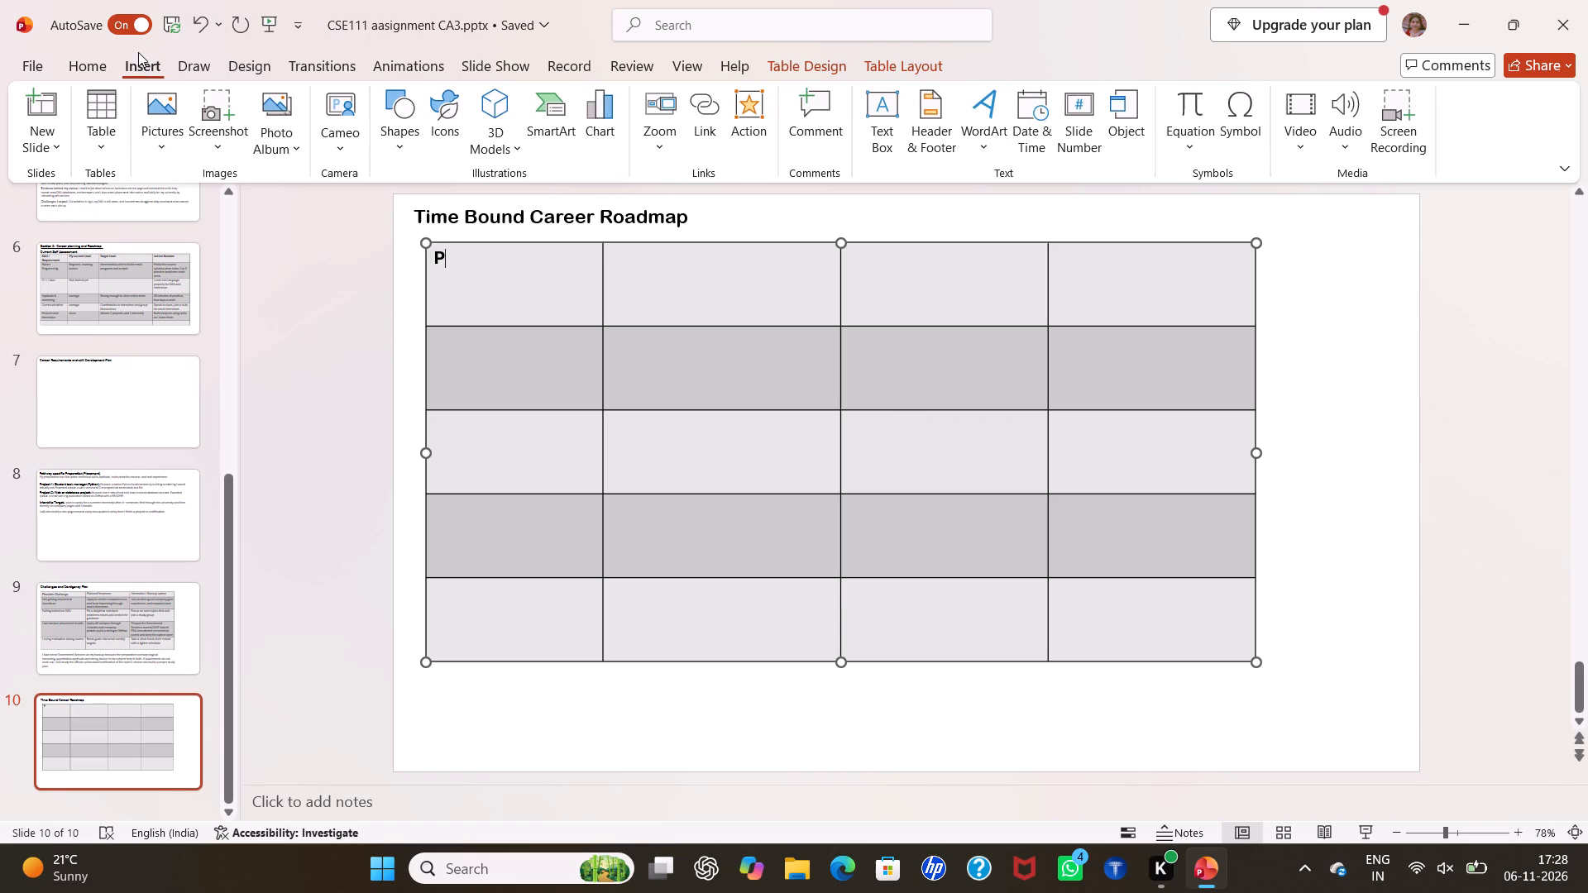
click(88, 55)
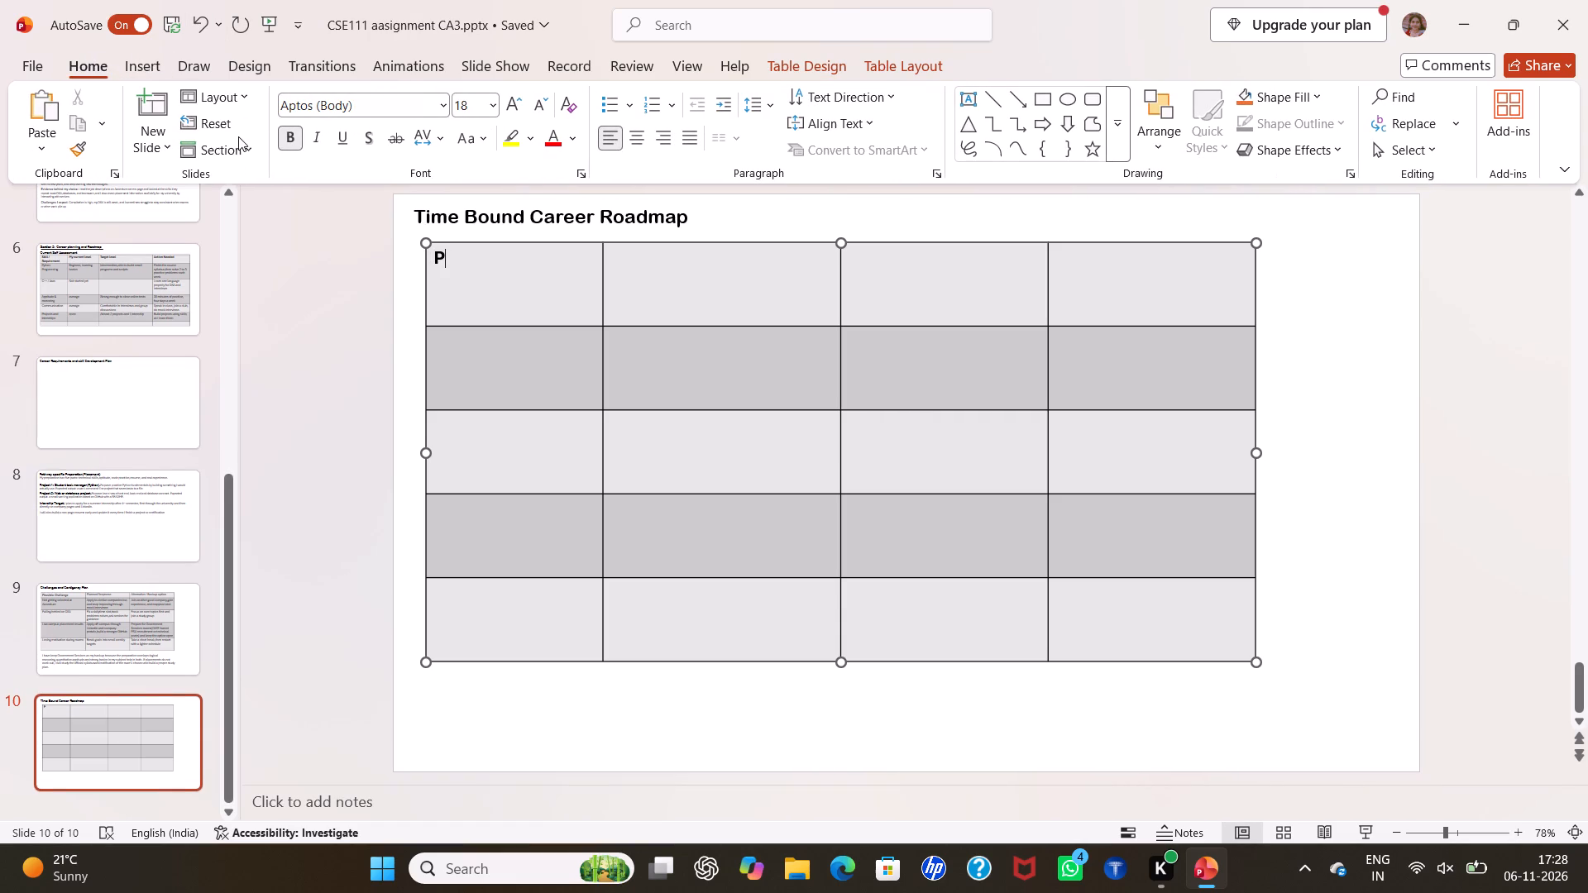
click(289, 135)
key(BackSpace)
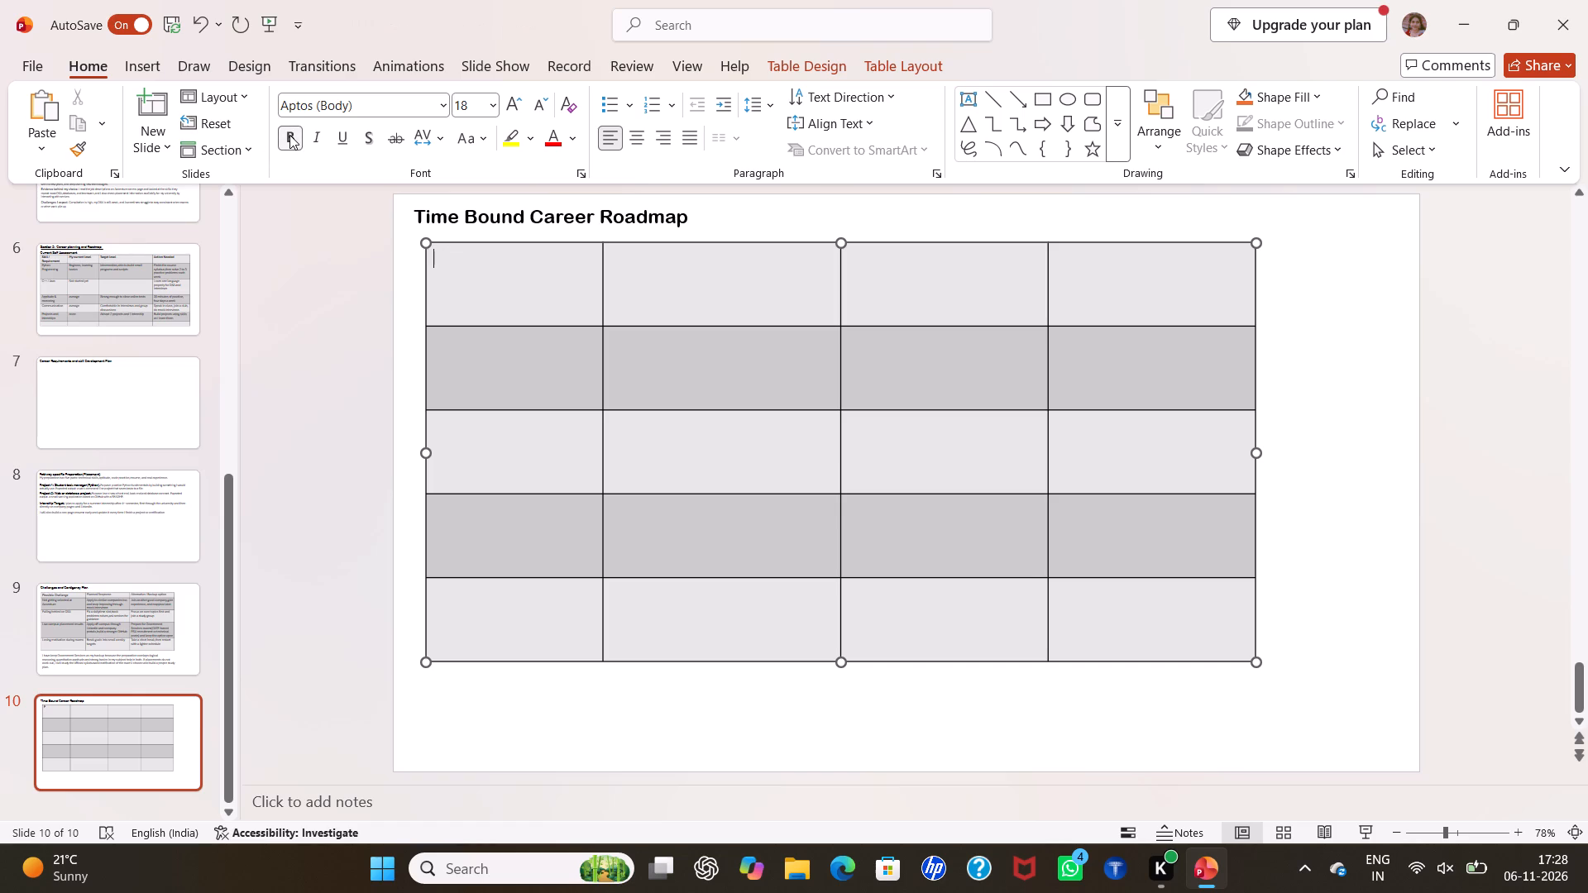
key(p)
key(BackSpace)
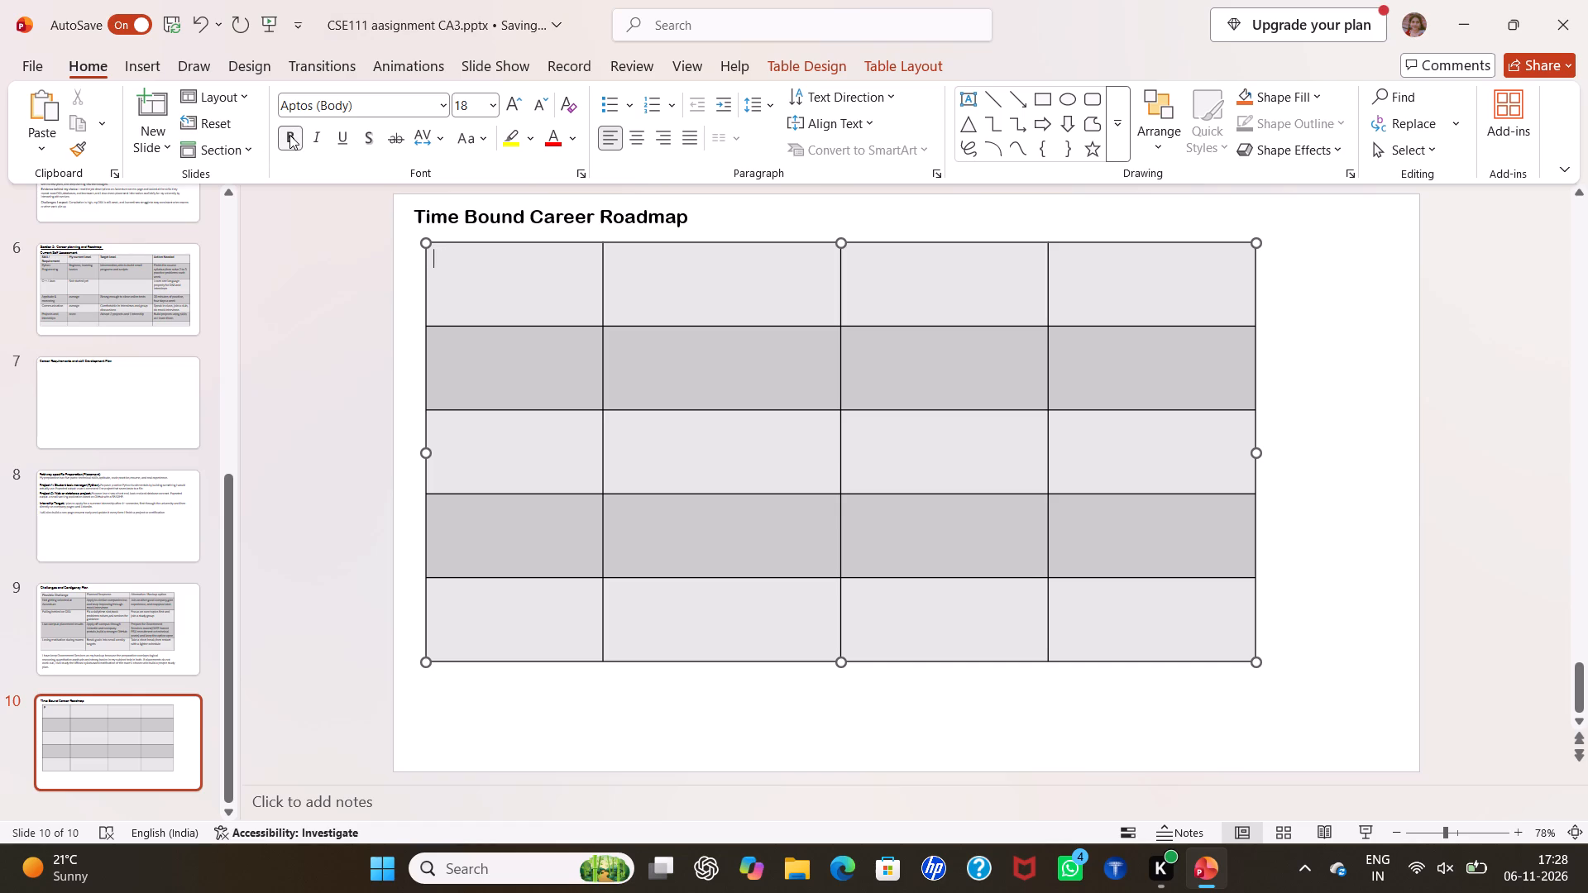
click(289, 135)
key(shift+p)
text(has)
key(e)
key(slash)
key(space)
text(t)
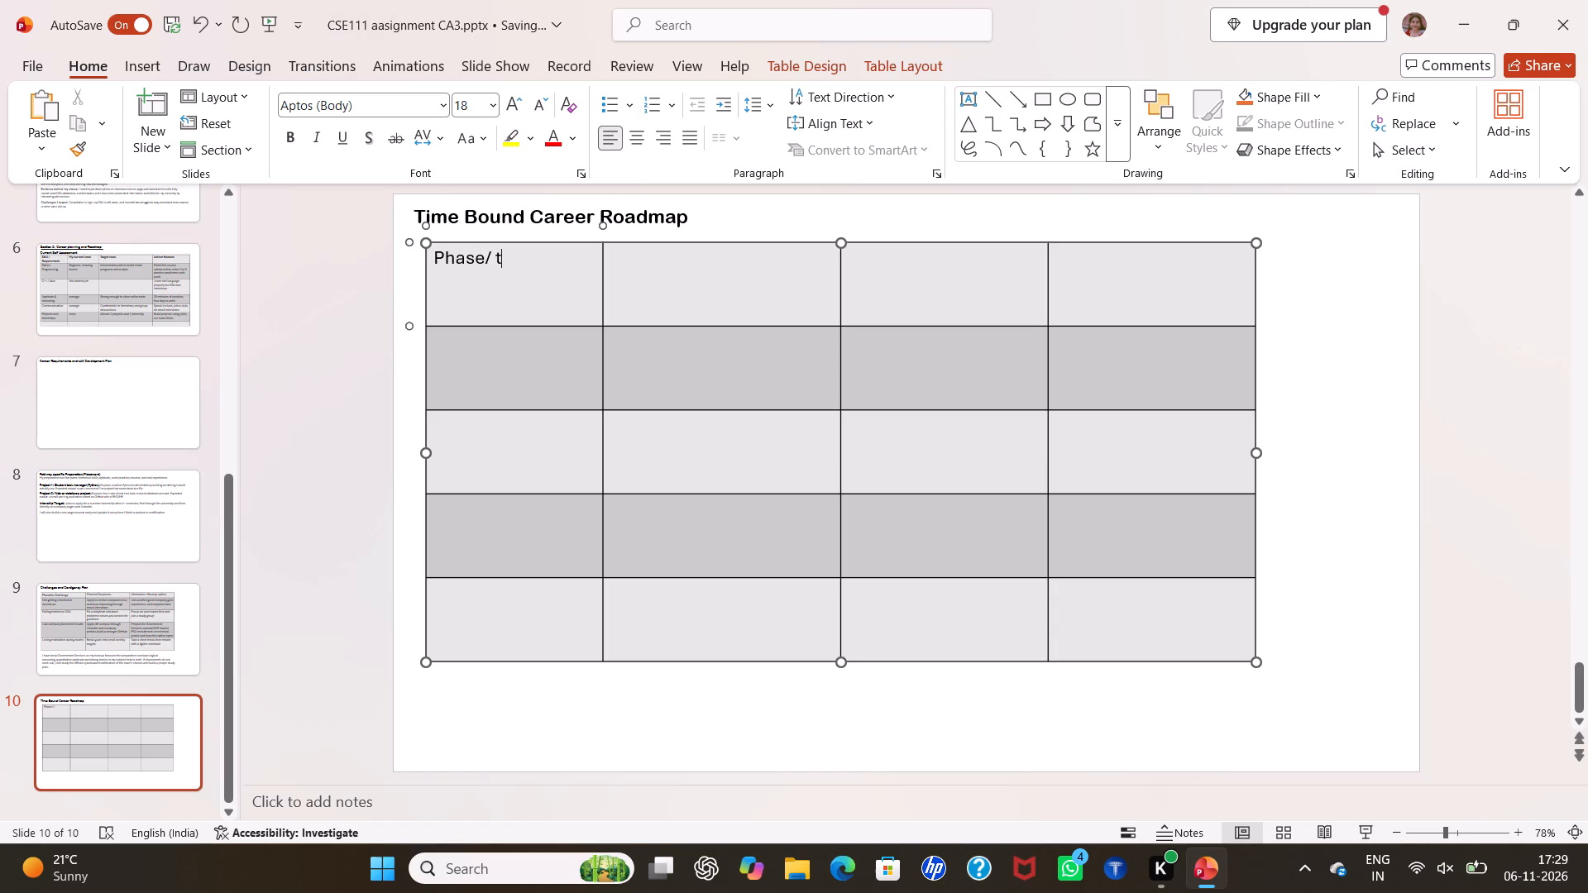
text(ime)
text(line)
click(501, 258)
key(BackSpace)
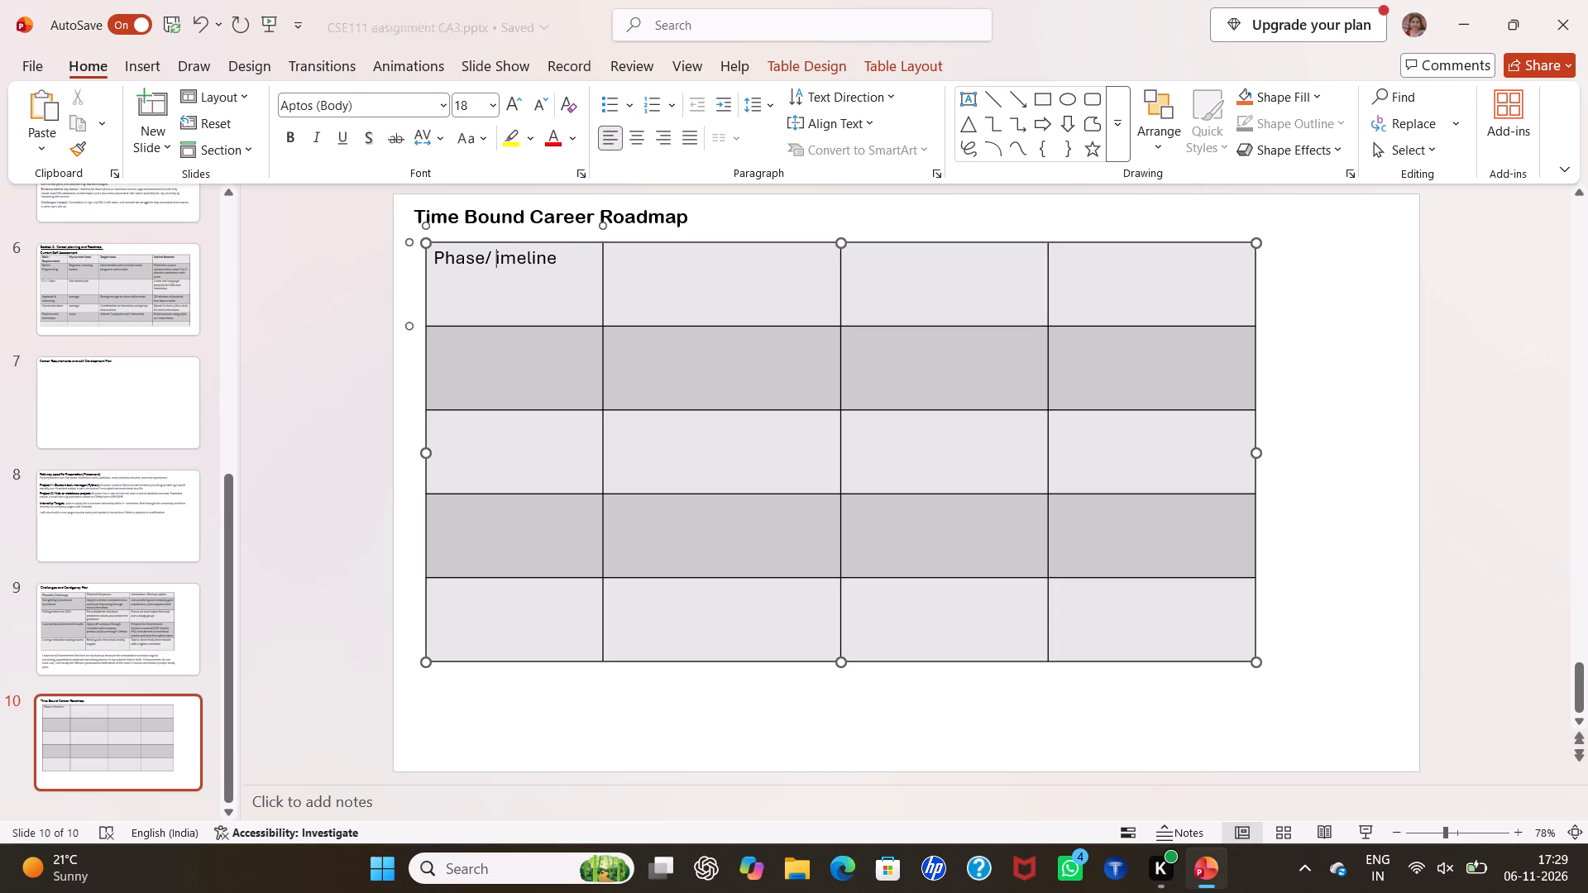
key(shift+t)
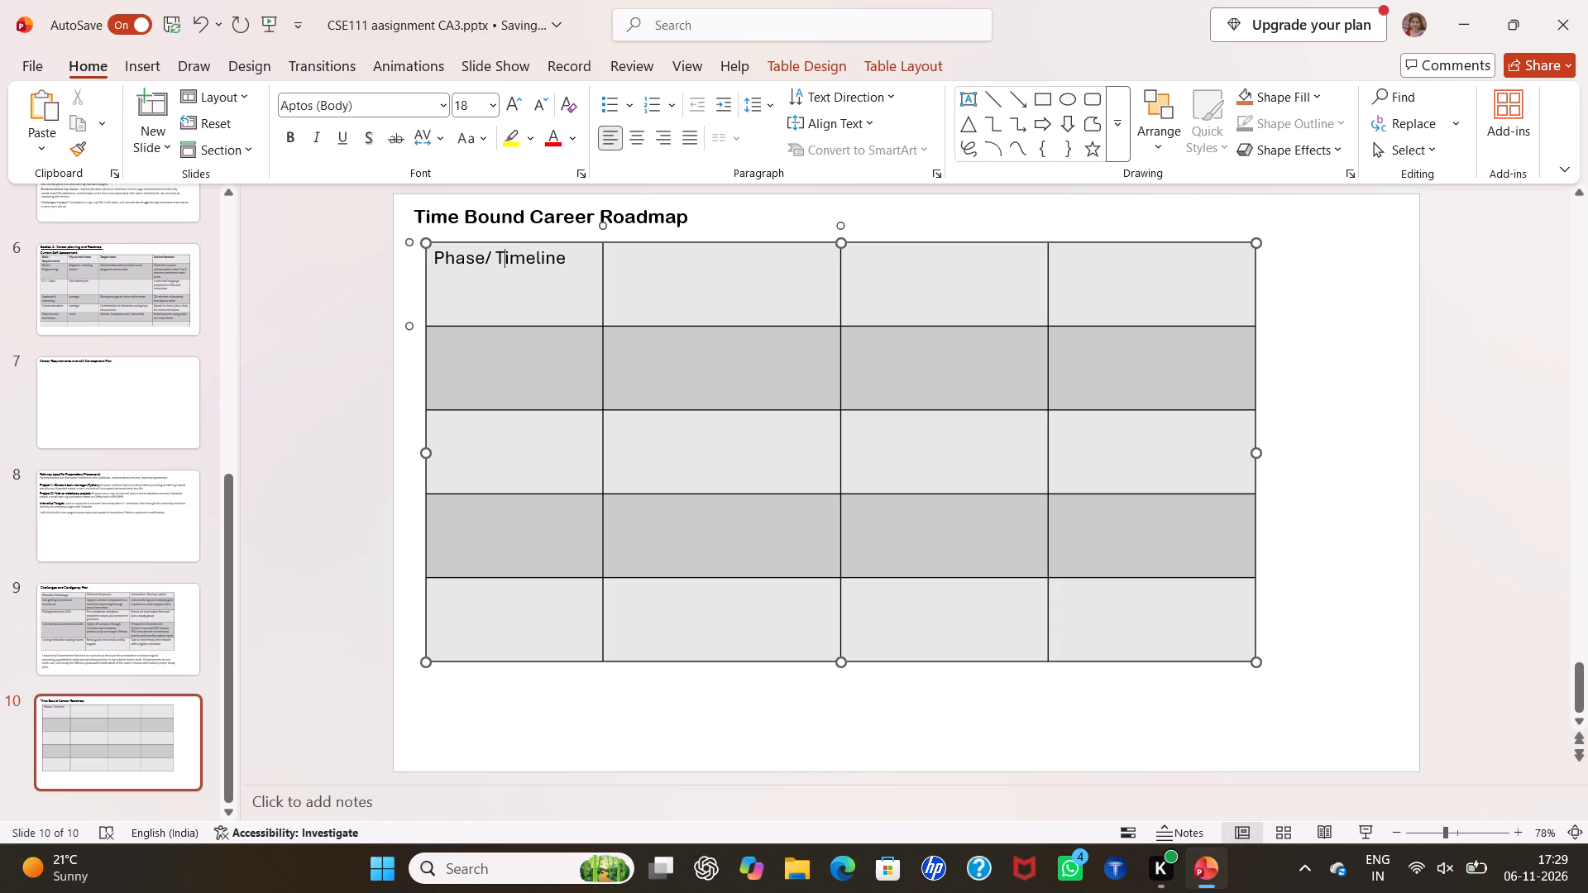
Enter "Planned Actions" in non-bold text in the second header cell.
click(644, 273)
key(shift+p)
key(BackSpace)
click(285, 134)
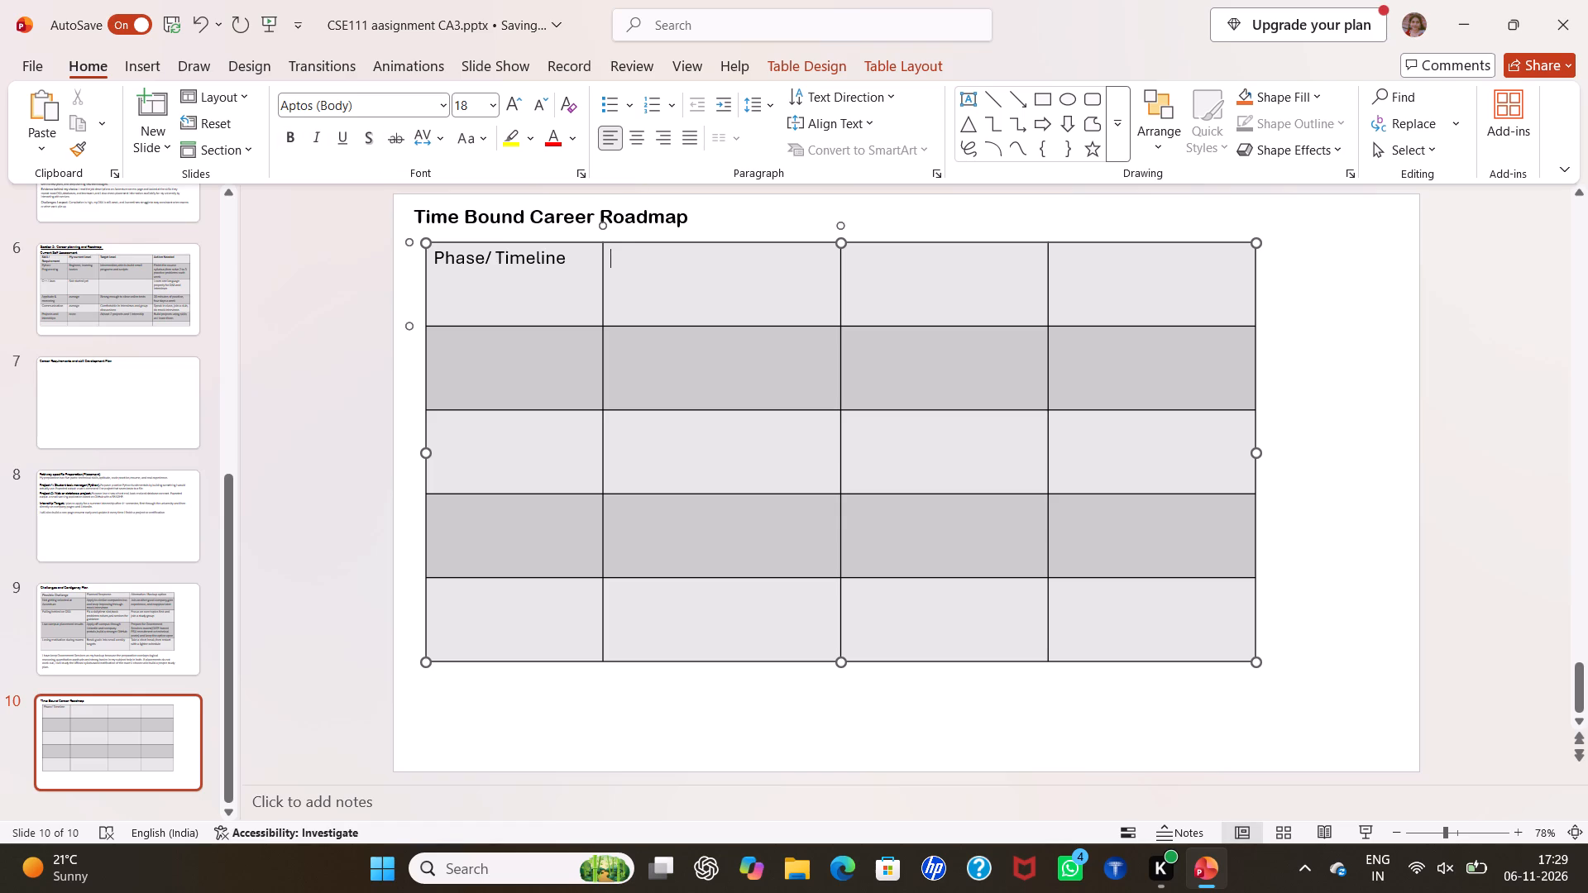
key(p)
key(BackSpace)
text(Pl)
text(anned)
key(space)
text(Actions)
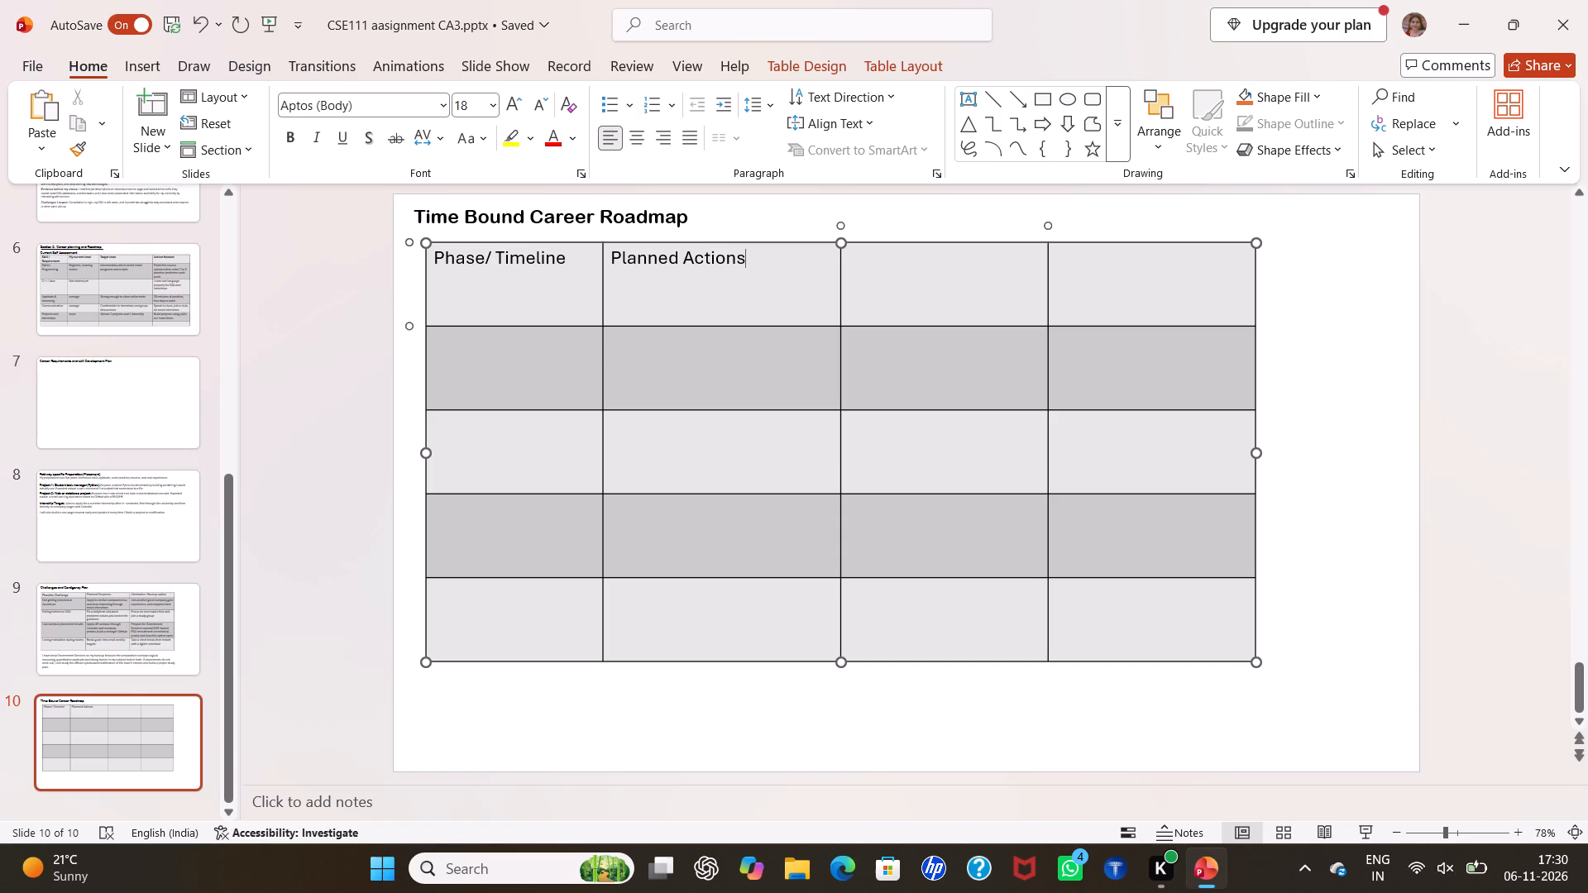
Enter "Expected Milestone" in non-bold text in the third header cell.
click(875, 270)
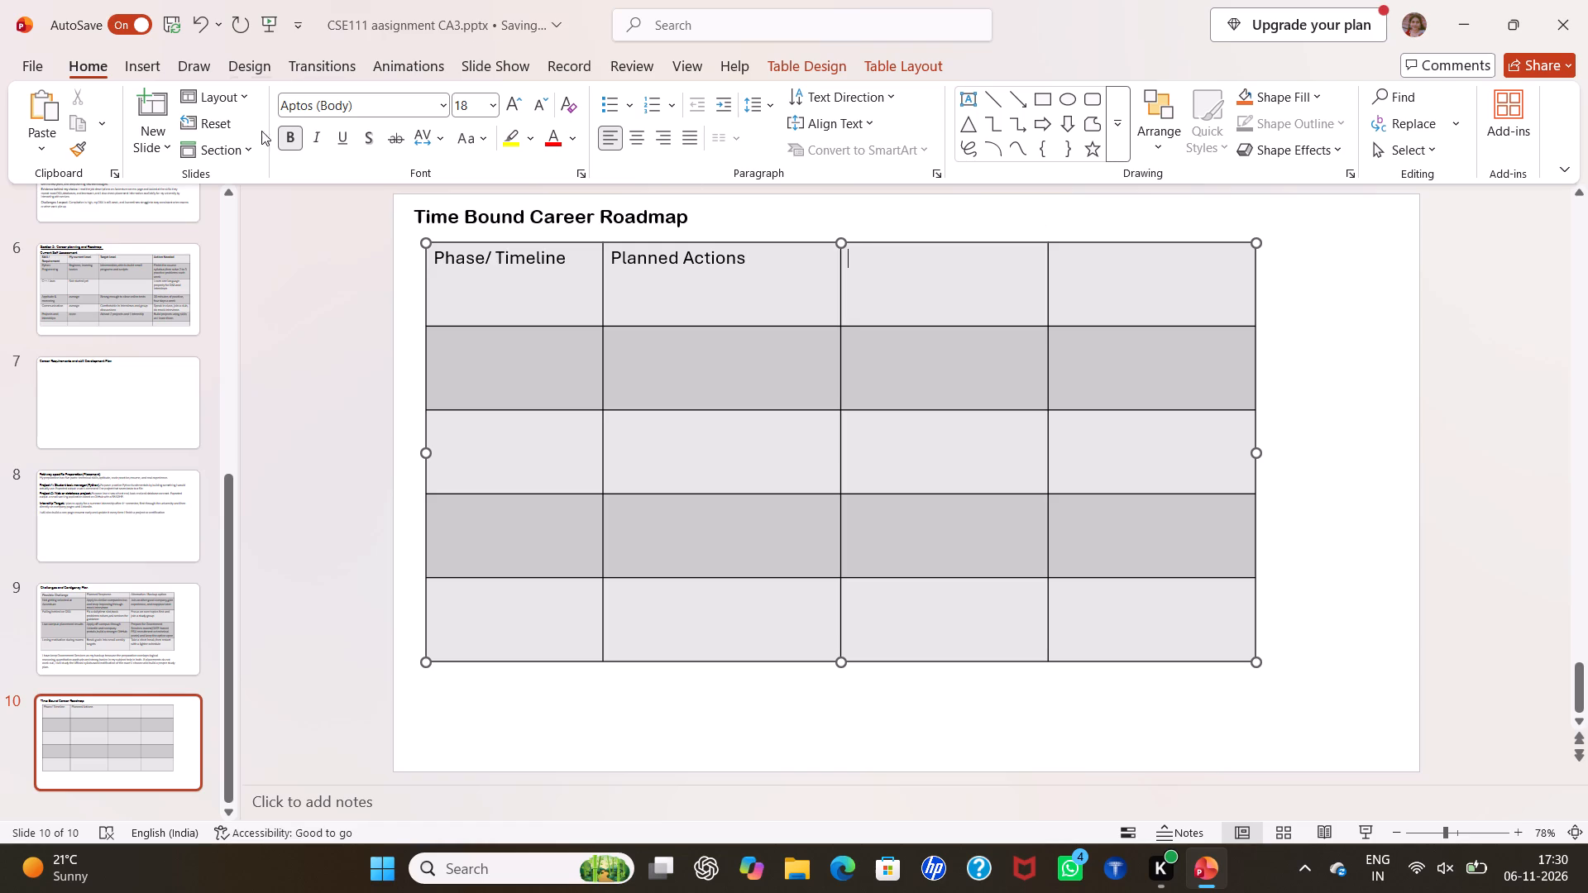
click(286, 130)
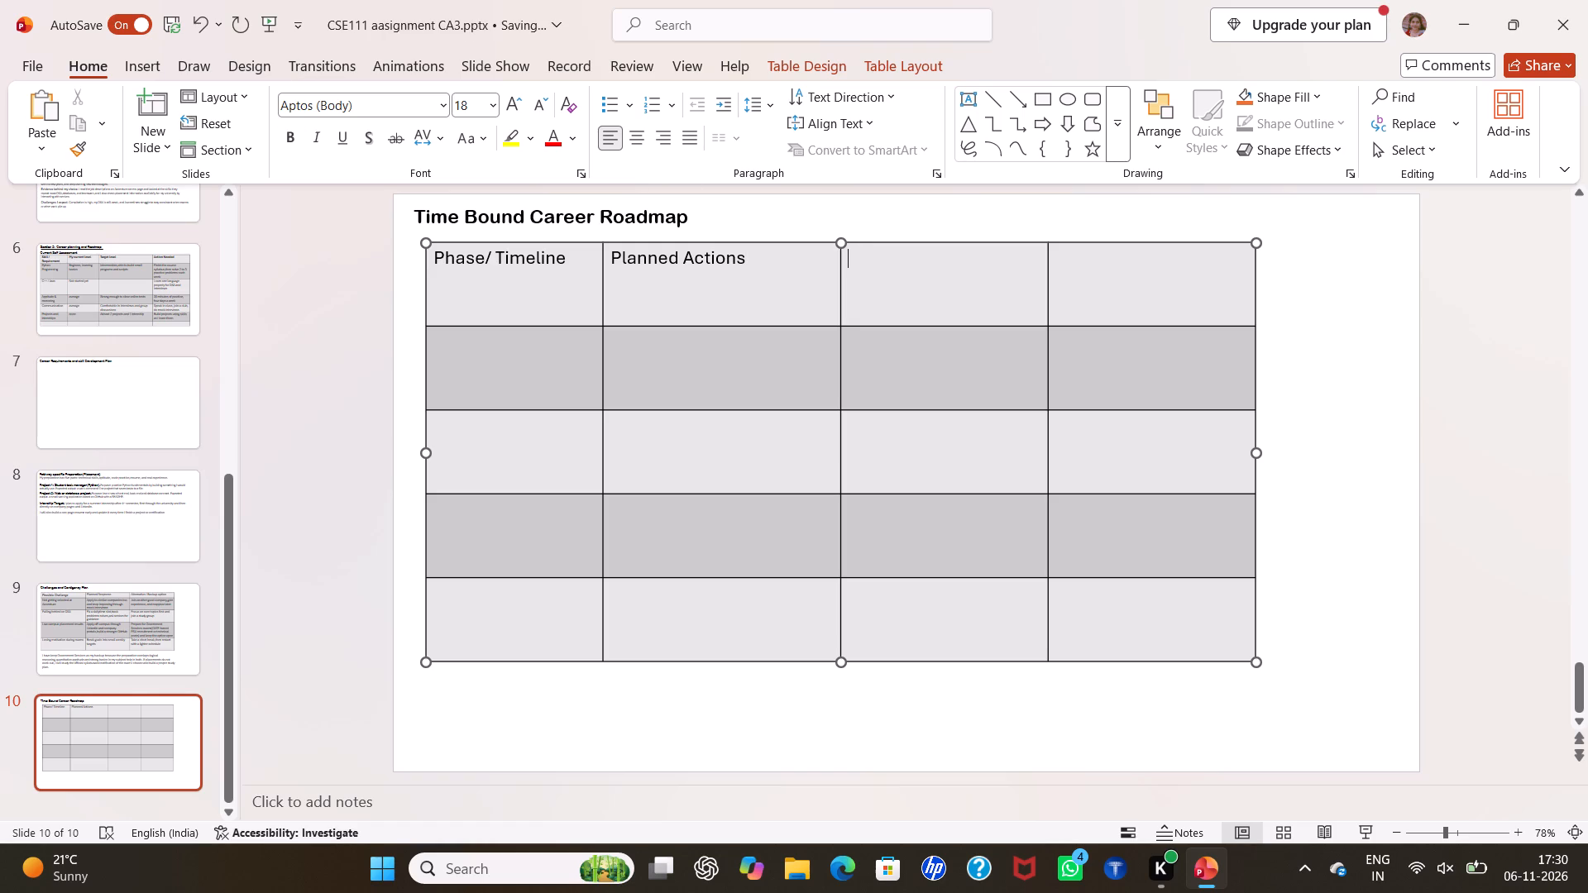
text(Exp)
text(ected)
key(space)
text(Mil)
text(estone)
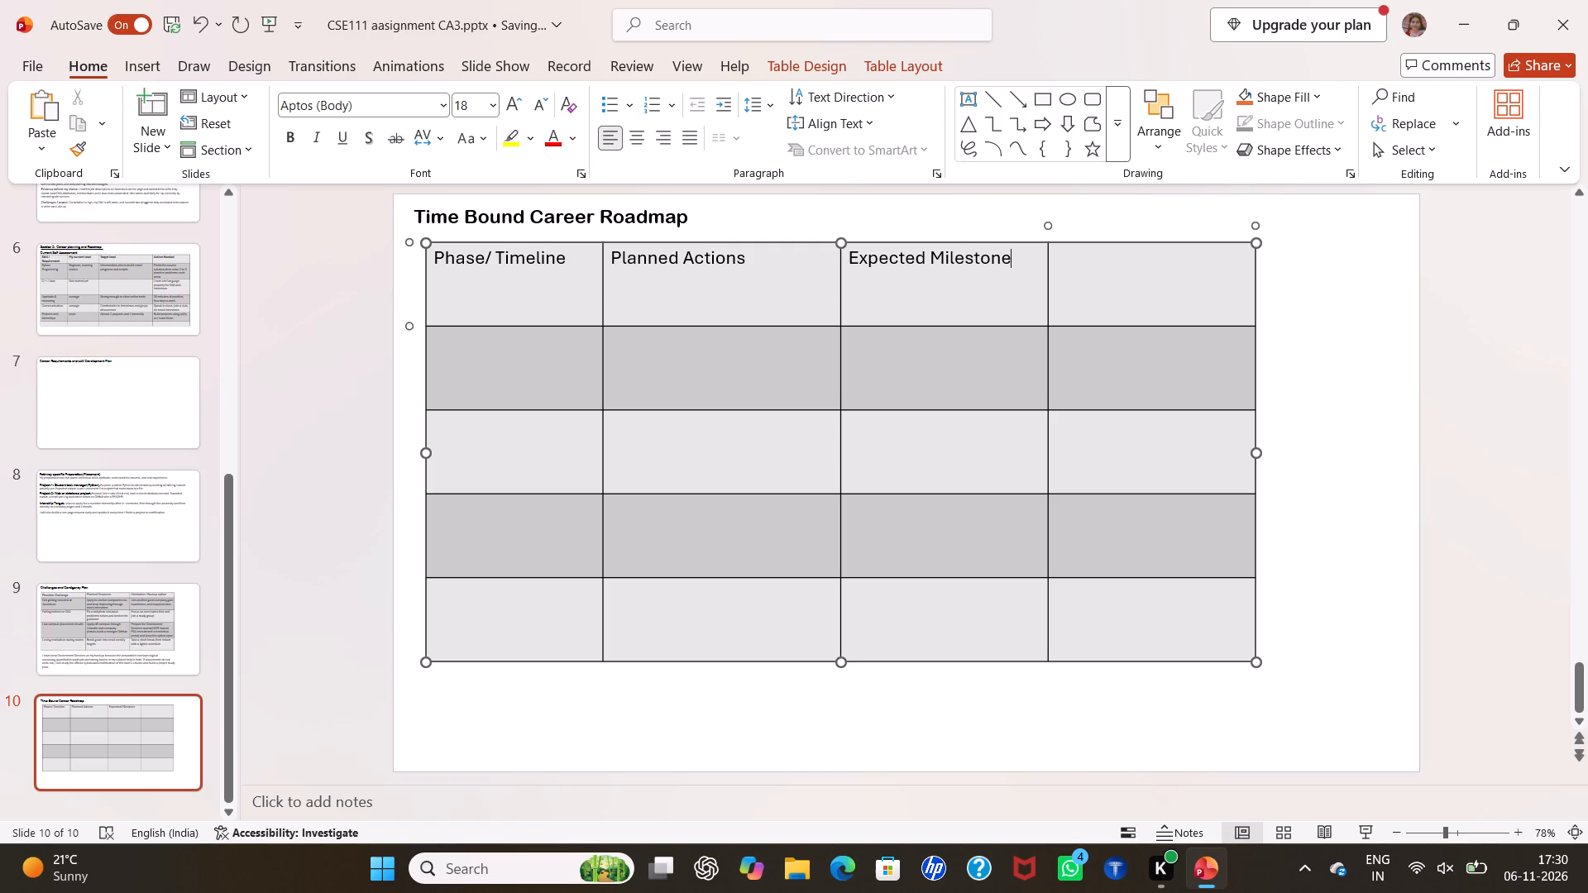
Enter "How I will Measure Progress" in non-bold text in the fourth header cell.
click(1075, 255)
text(How)
key(space)
key(BackSpace)
key(BackSpace)
key(BackSpace)
key(BackSpace)
double_click(294, 141)
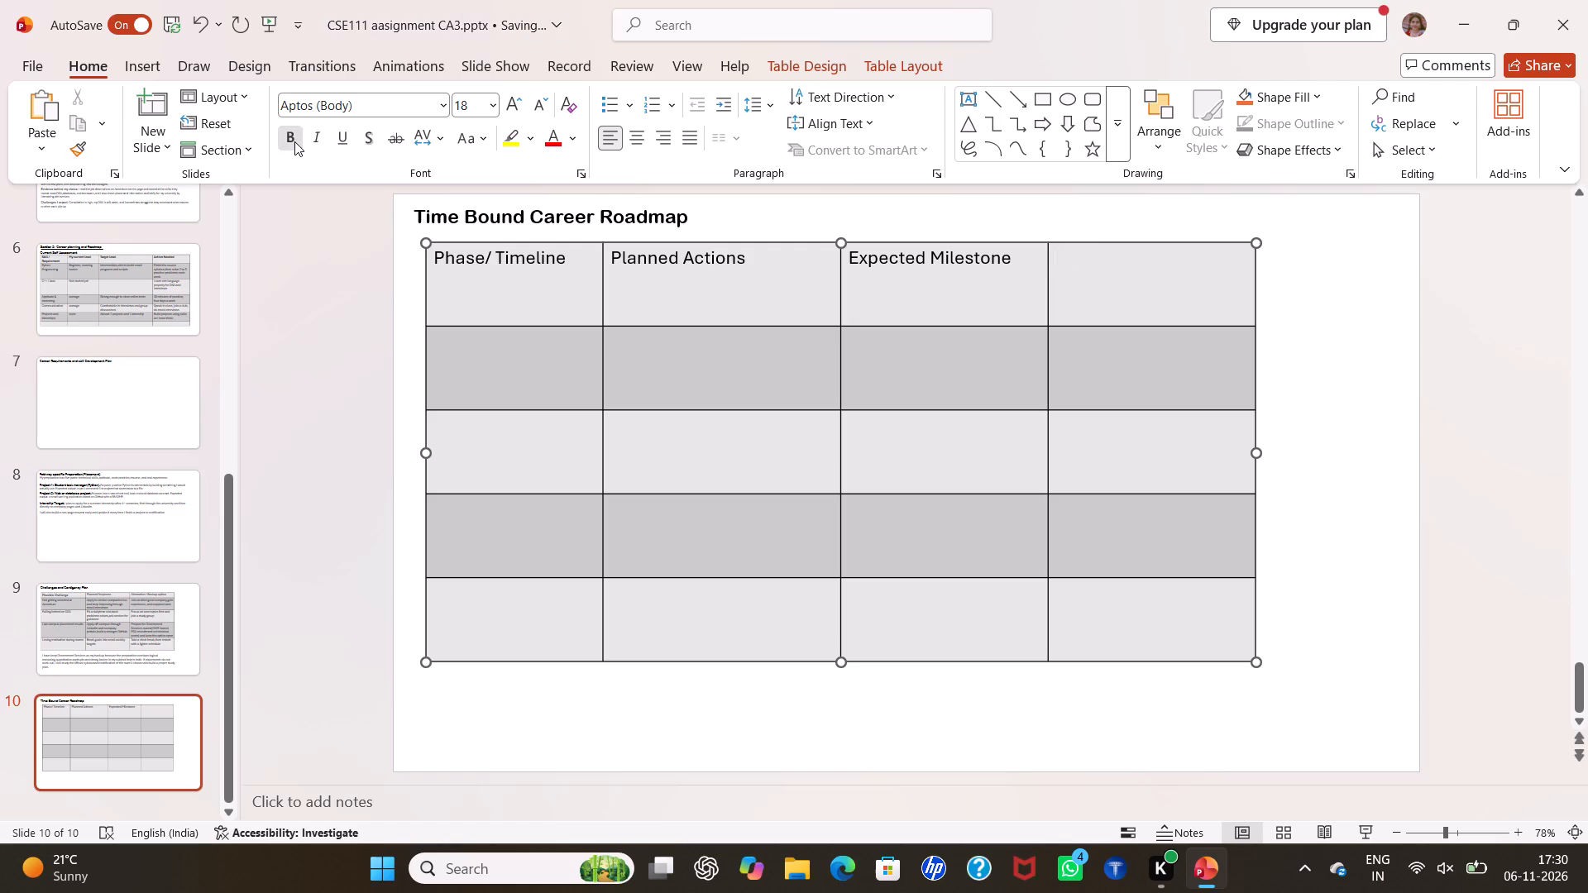
click(288, 138)
text(How)
key(space)
text(I will)
key(space)
text(Meas)
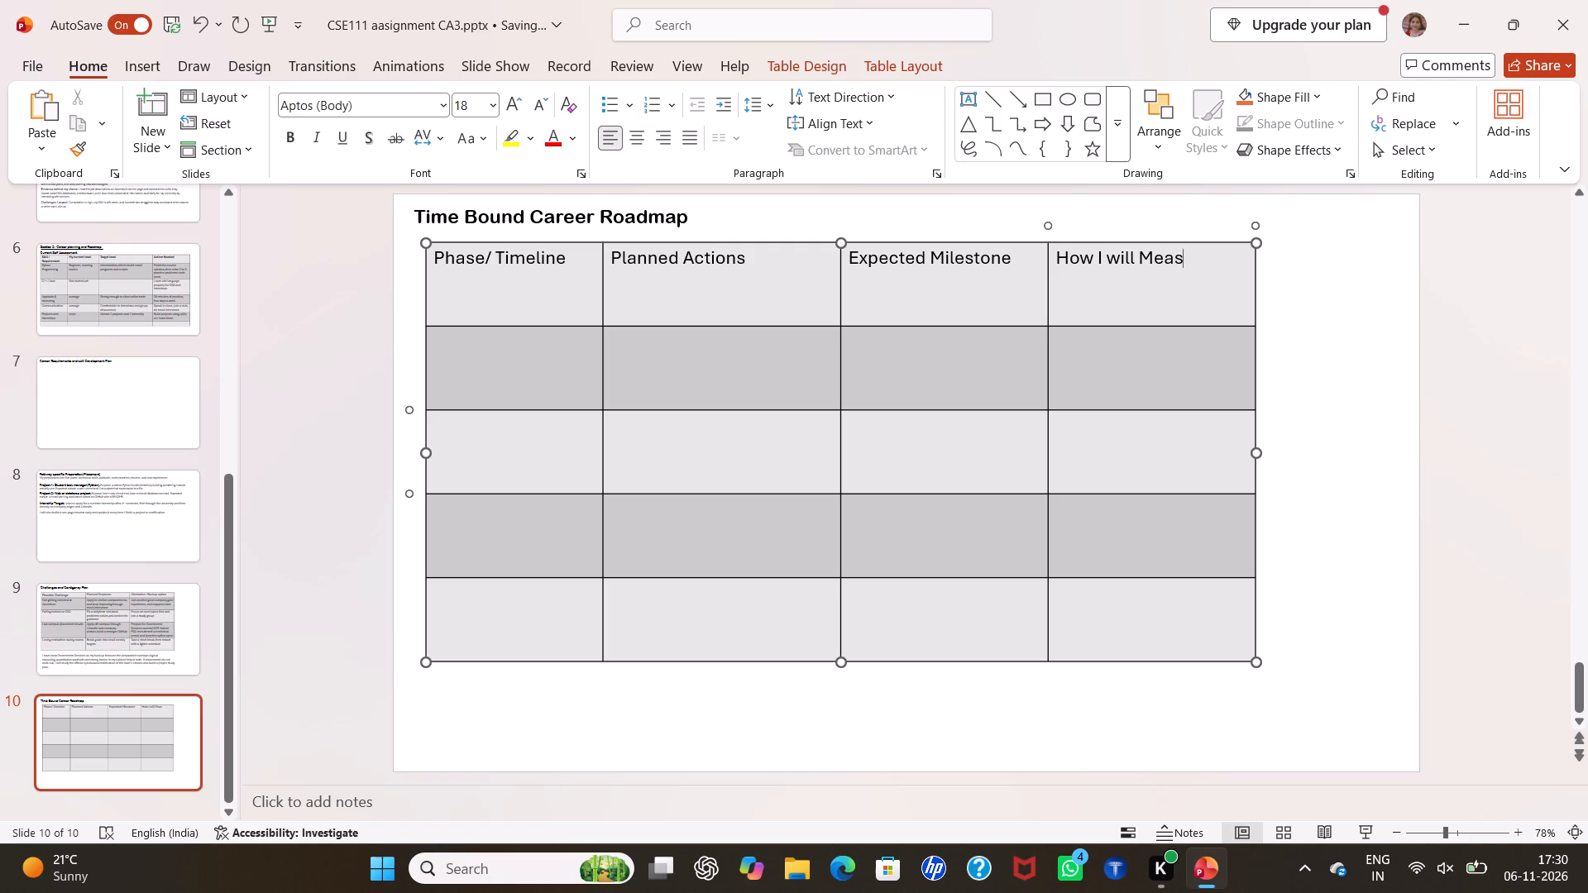
text(ure p)
key(equal)
key(BackSpace)
key(BackSpace)
text(Progress)
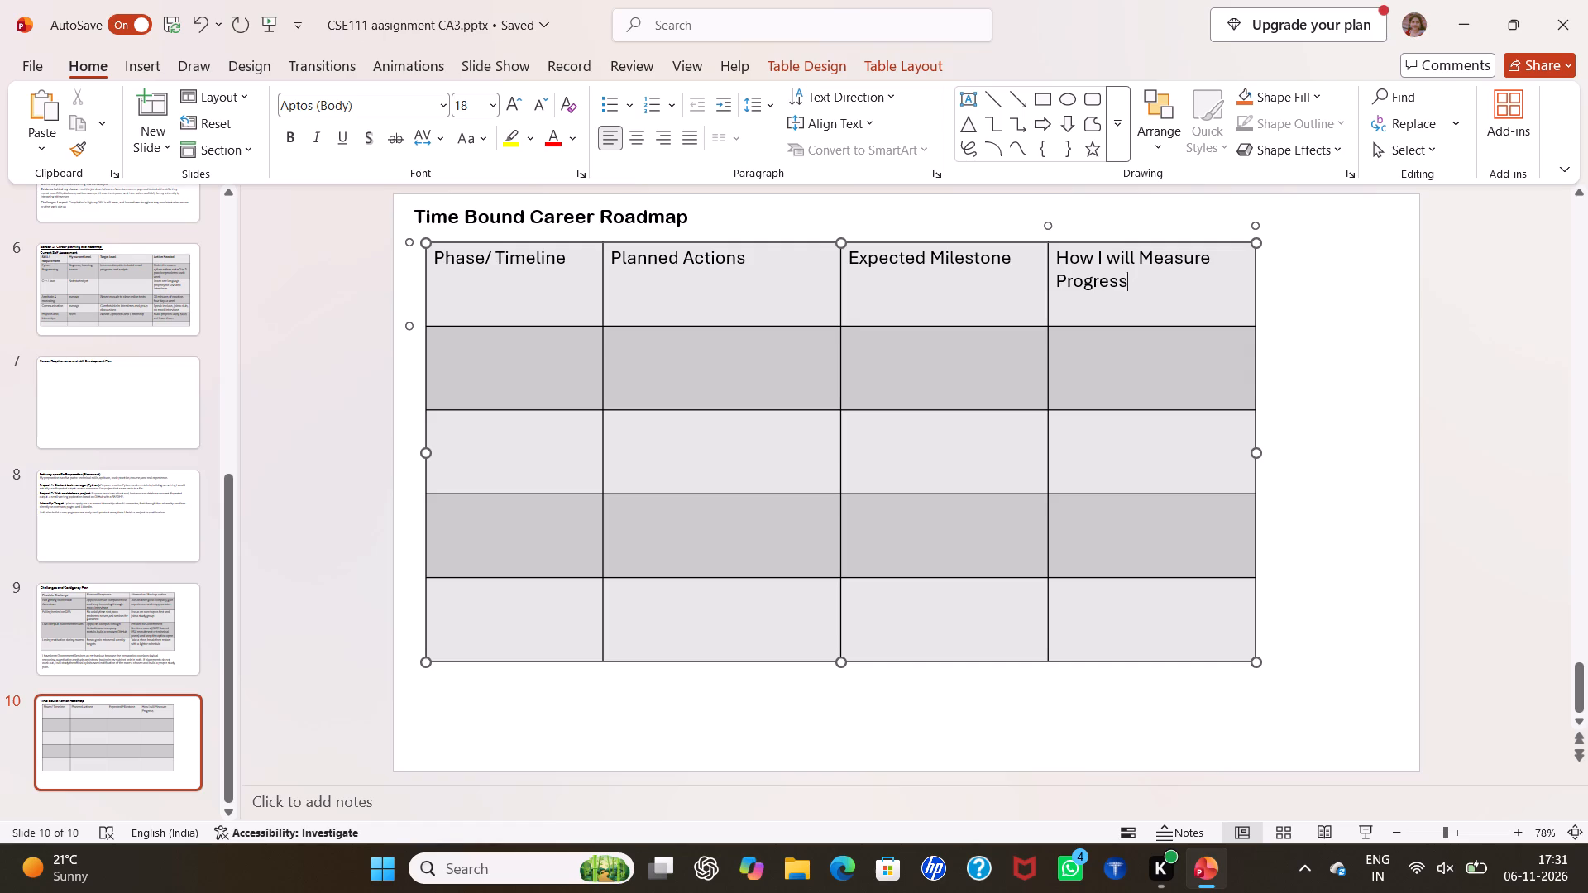
Capitalise "will" as "Will" in the fourth header cell.
click(1142, 252)
click(1124, 255)
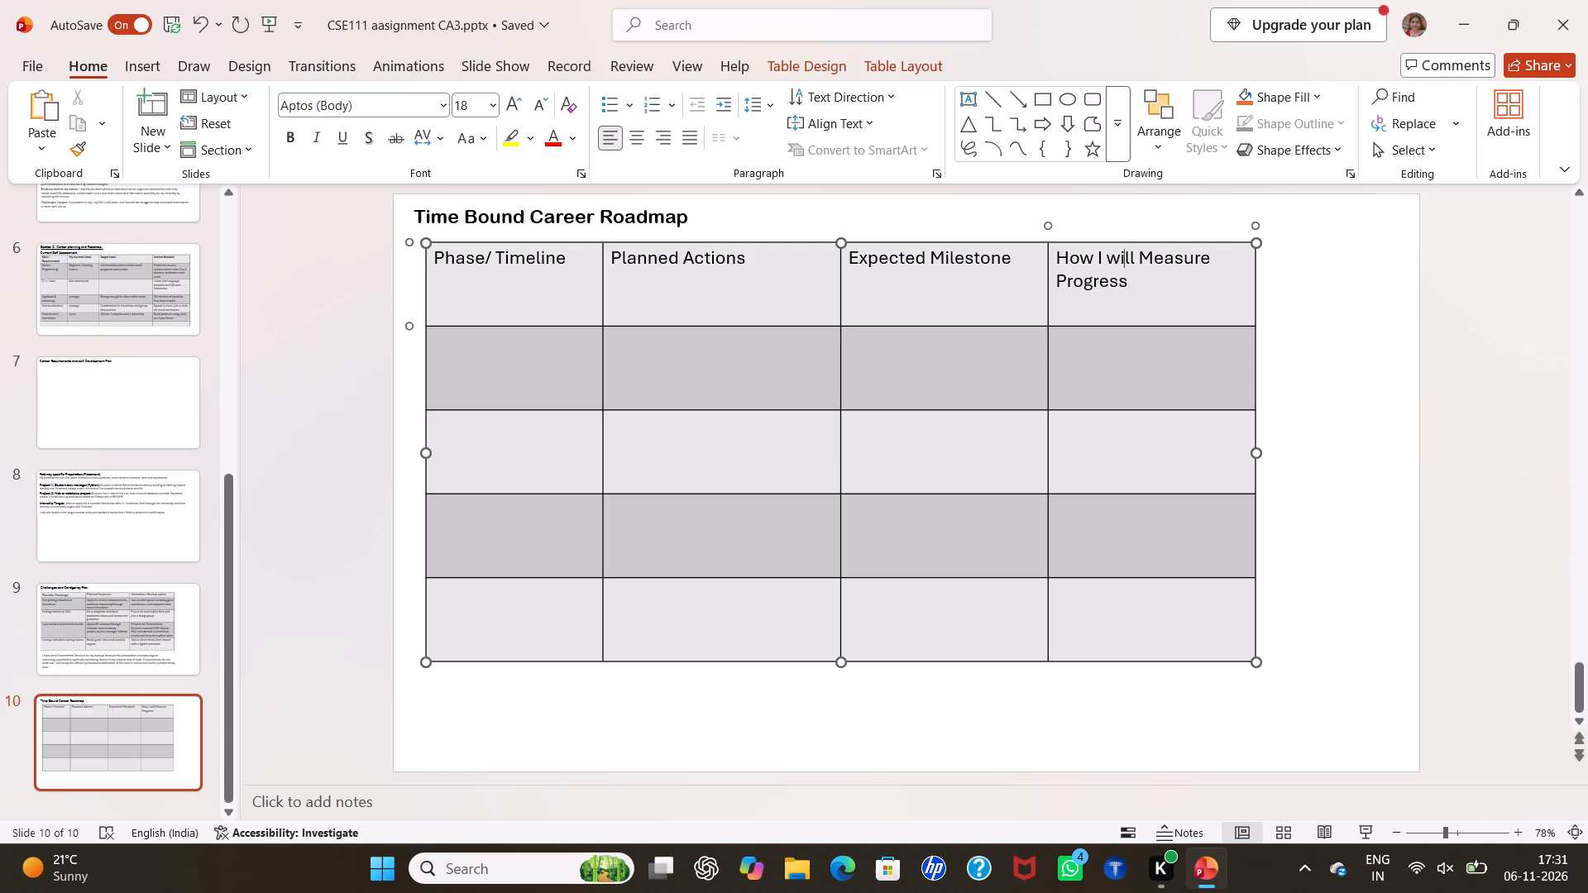
click(1124, 255)
key(BackSpace)
key(BackSpace)
key(shift+w)
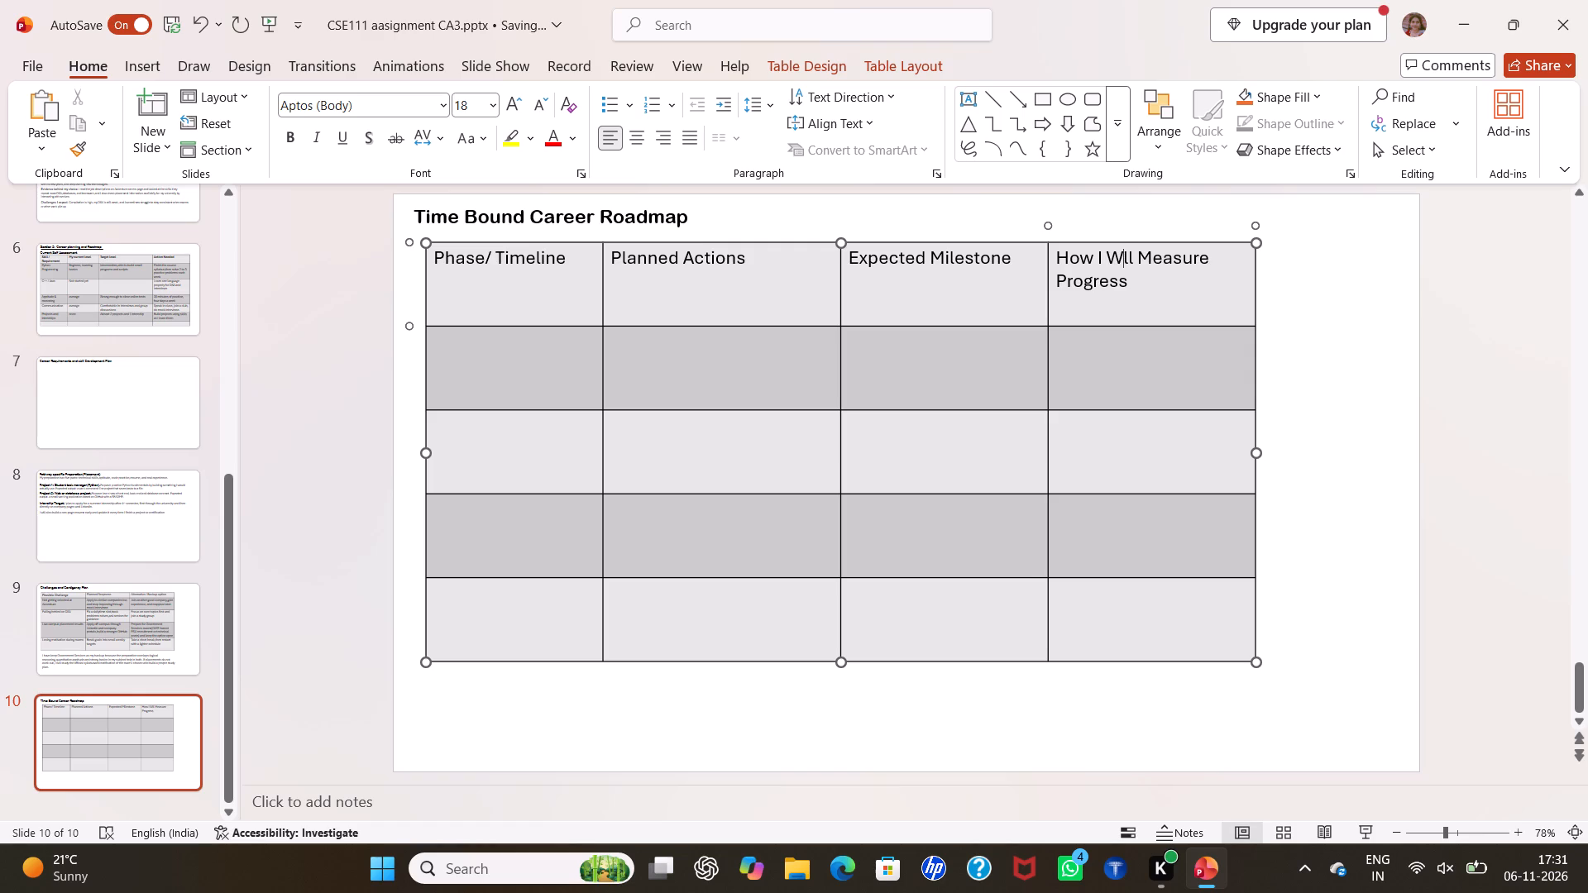
key(i)
Reduce the header row's height so that it just fits its two-line heading.
drag(949, 326, 909, 300)
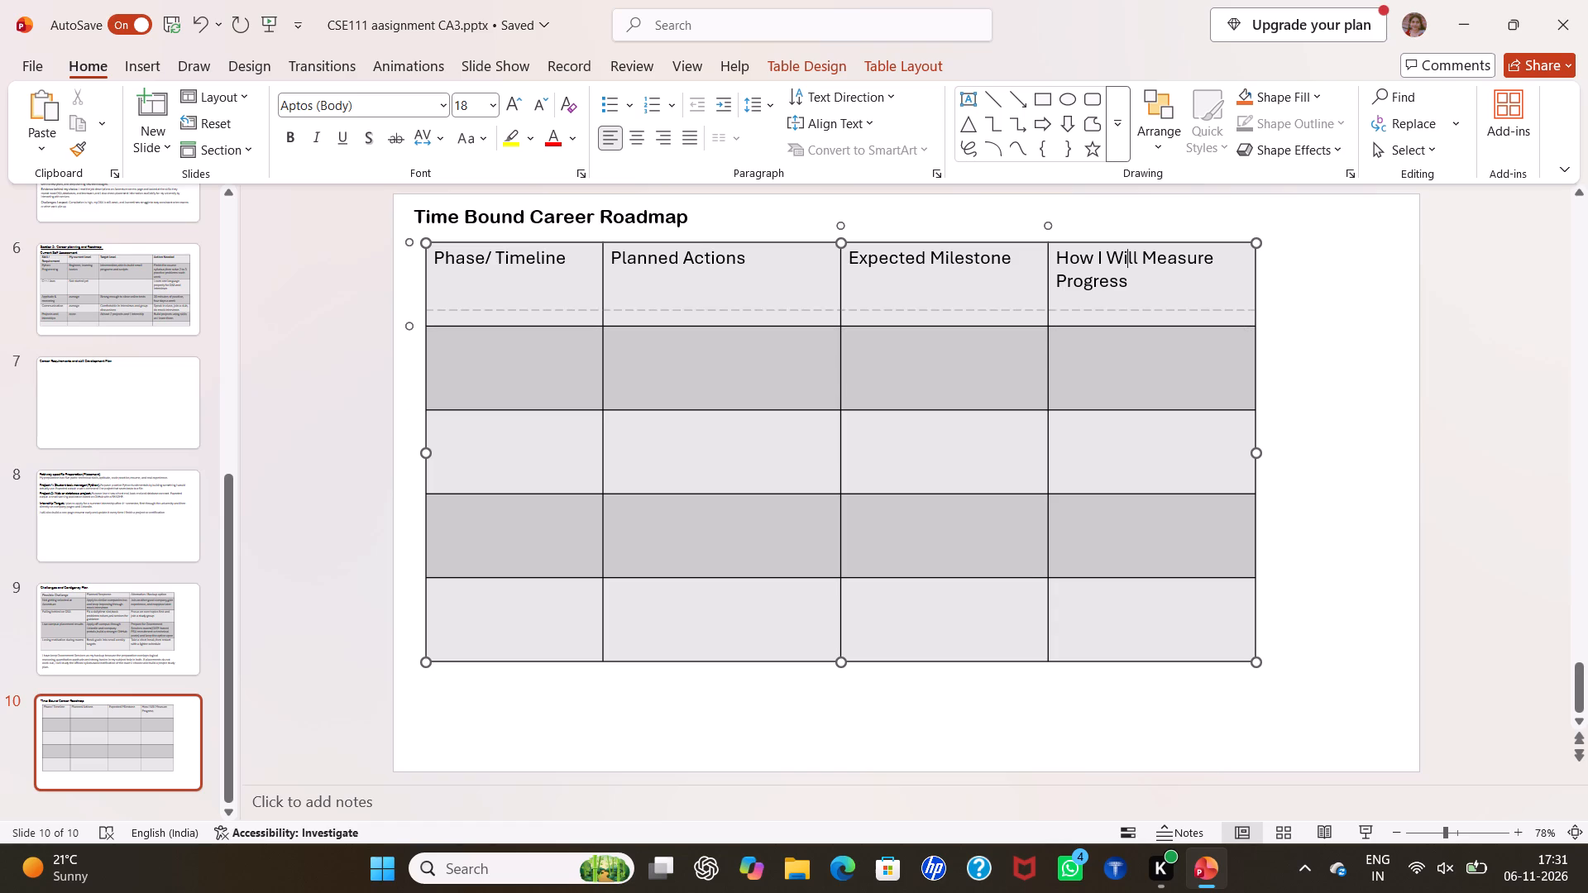
drag(909, 300, 910, 301)
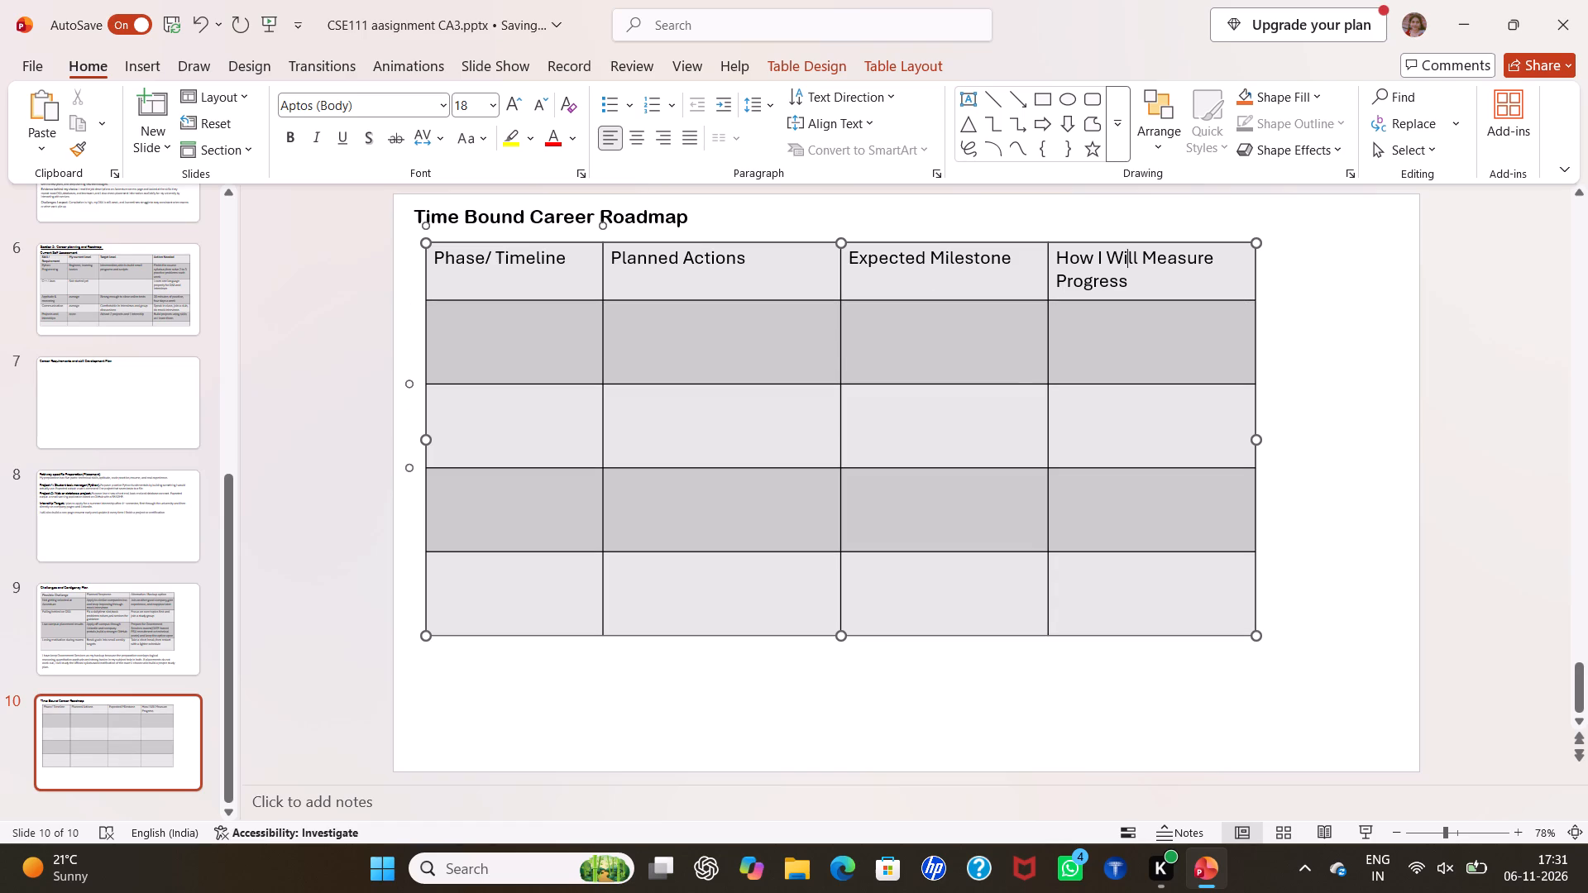
Enter "Next 1 to 3 months" in the Phase/ Timeline cell of the first row below the header.
click(481, 331)
text(Next)
key(space)
text(1 to)
key(space)
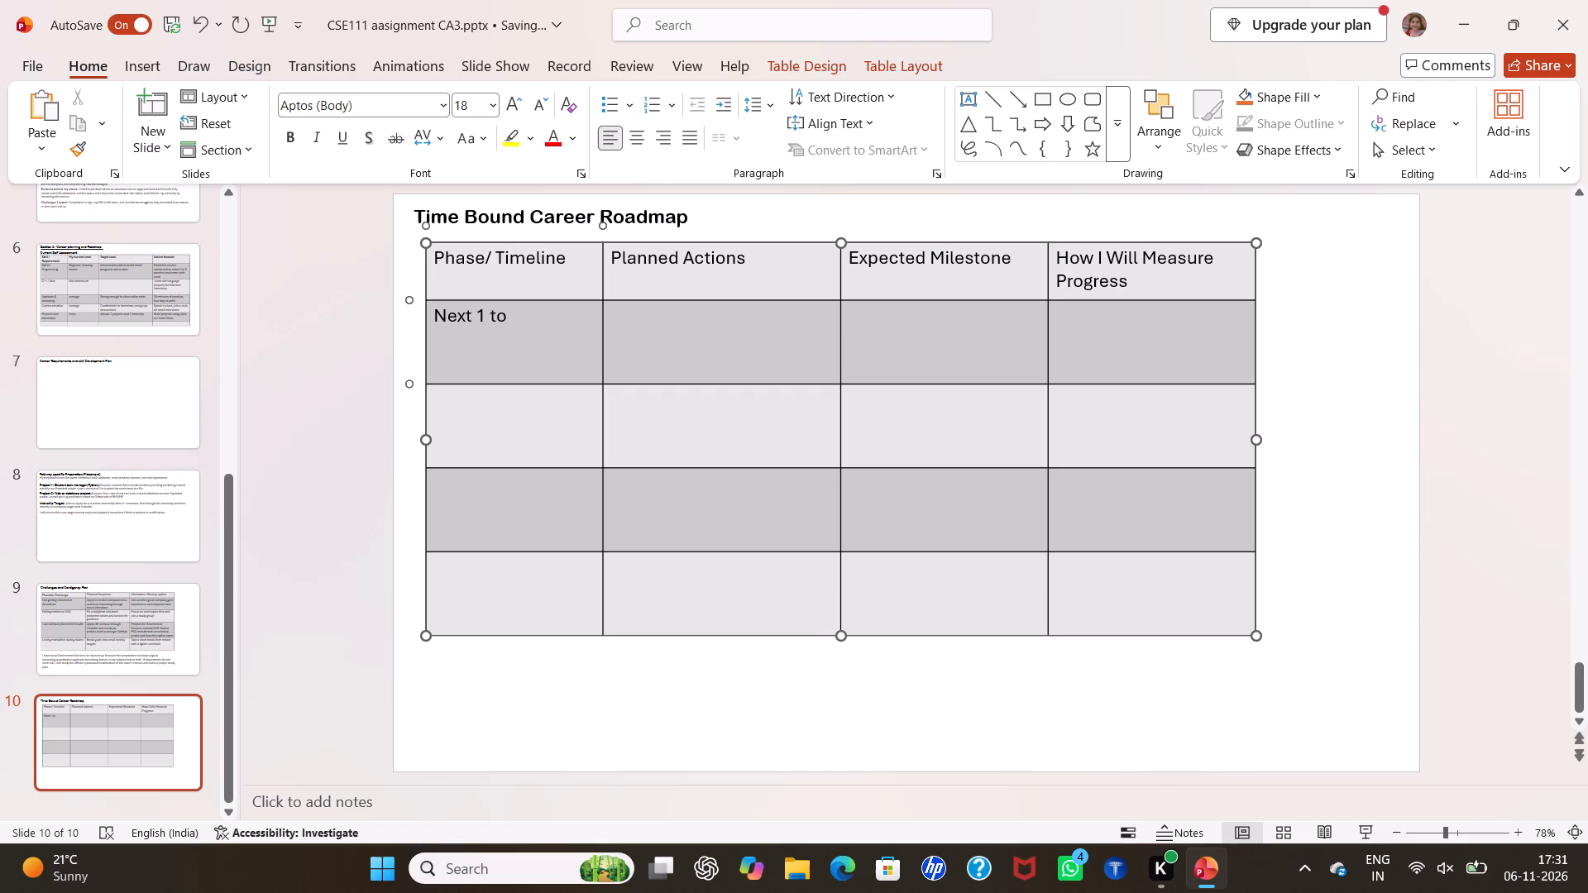
text(3 months)
Enter "Complete python basics,start C++/ java, create Github and Linkedin profiles" as the planned actions for the next 1 to 3 months.
click(642, 320)
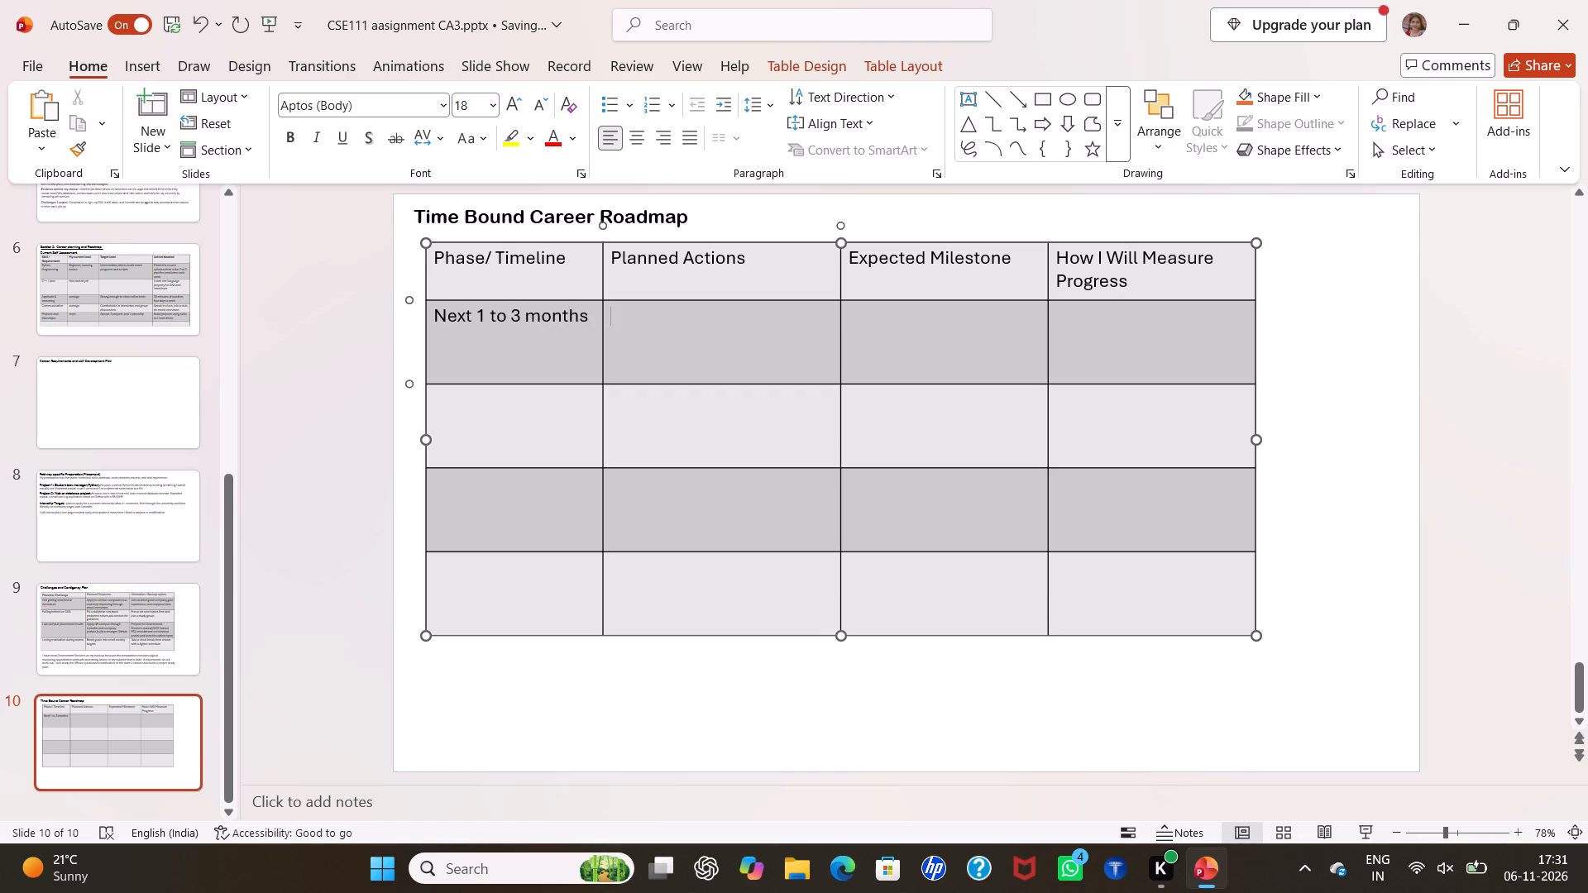
key(shift+c)
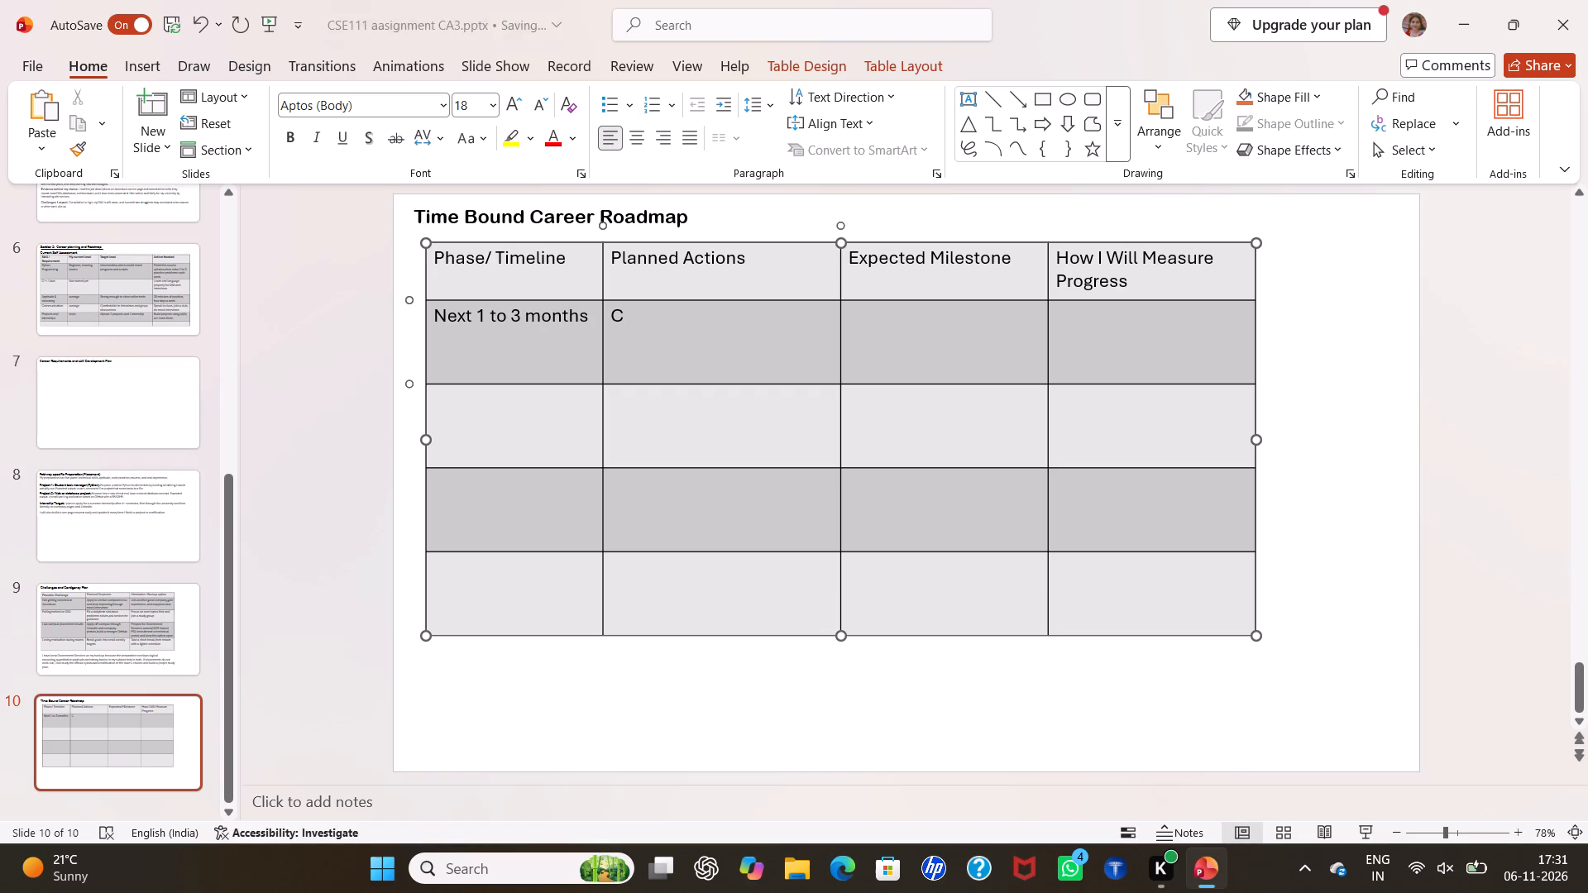
text(omplete python basics)
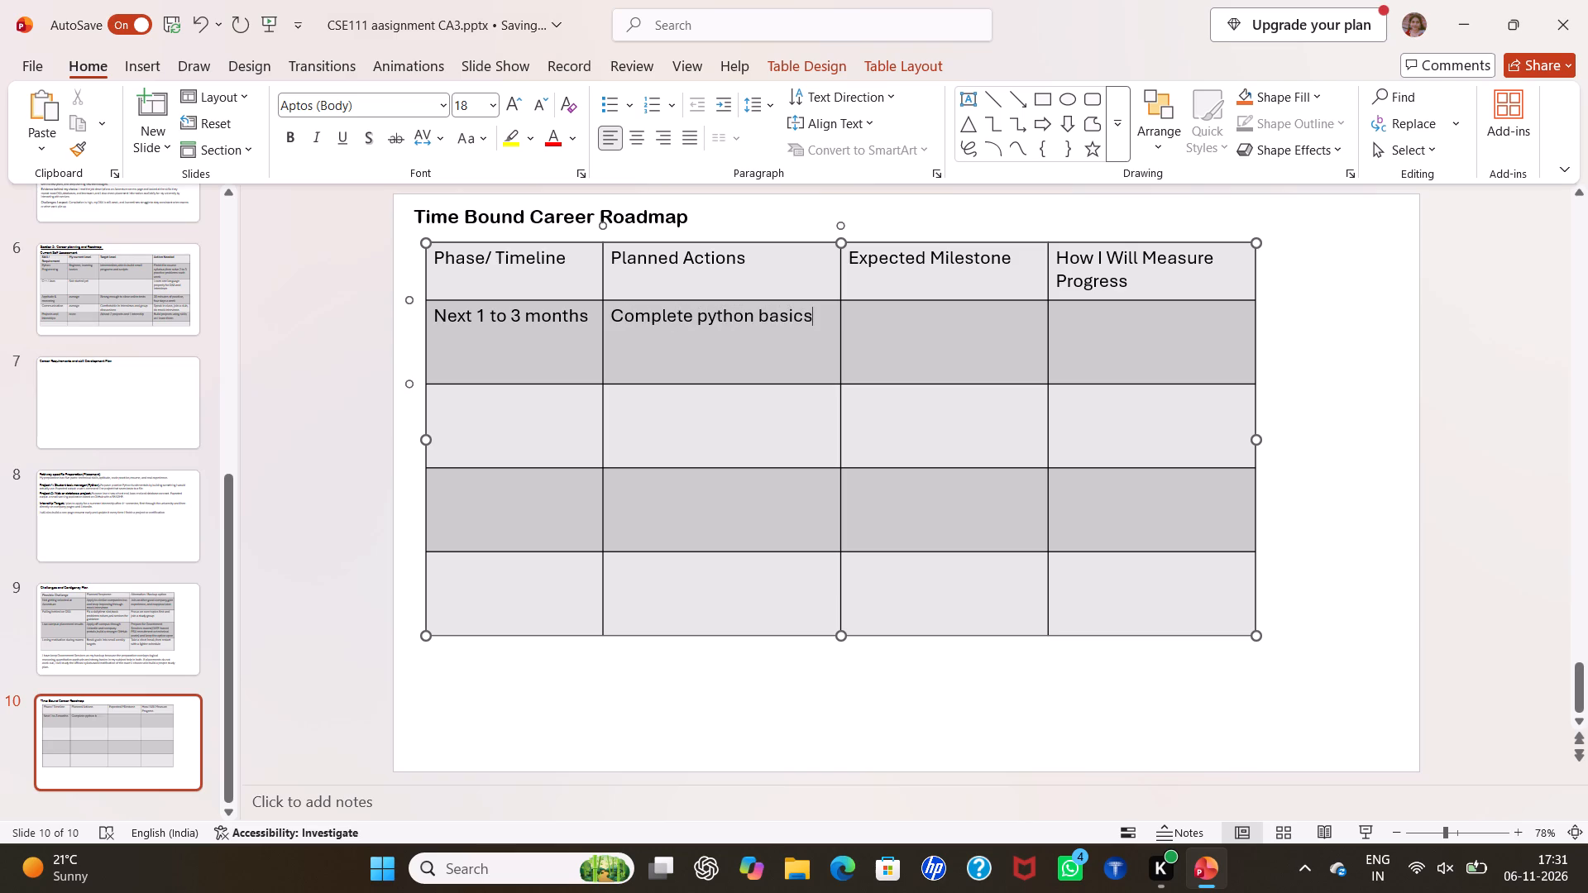
text(,start)
key(space)
text(c)
text(==)
key(space)
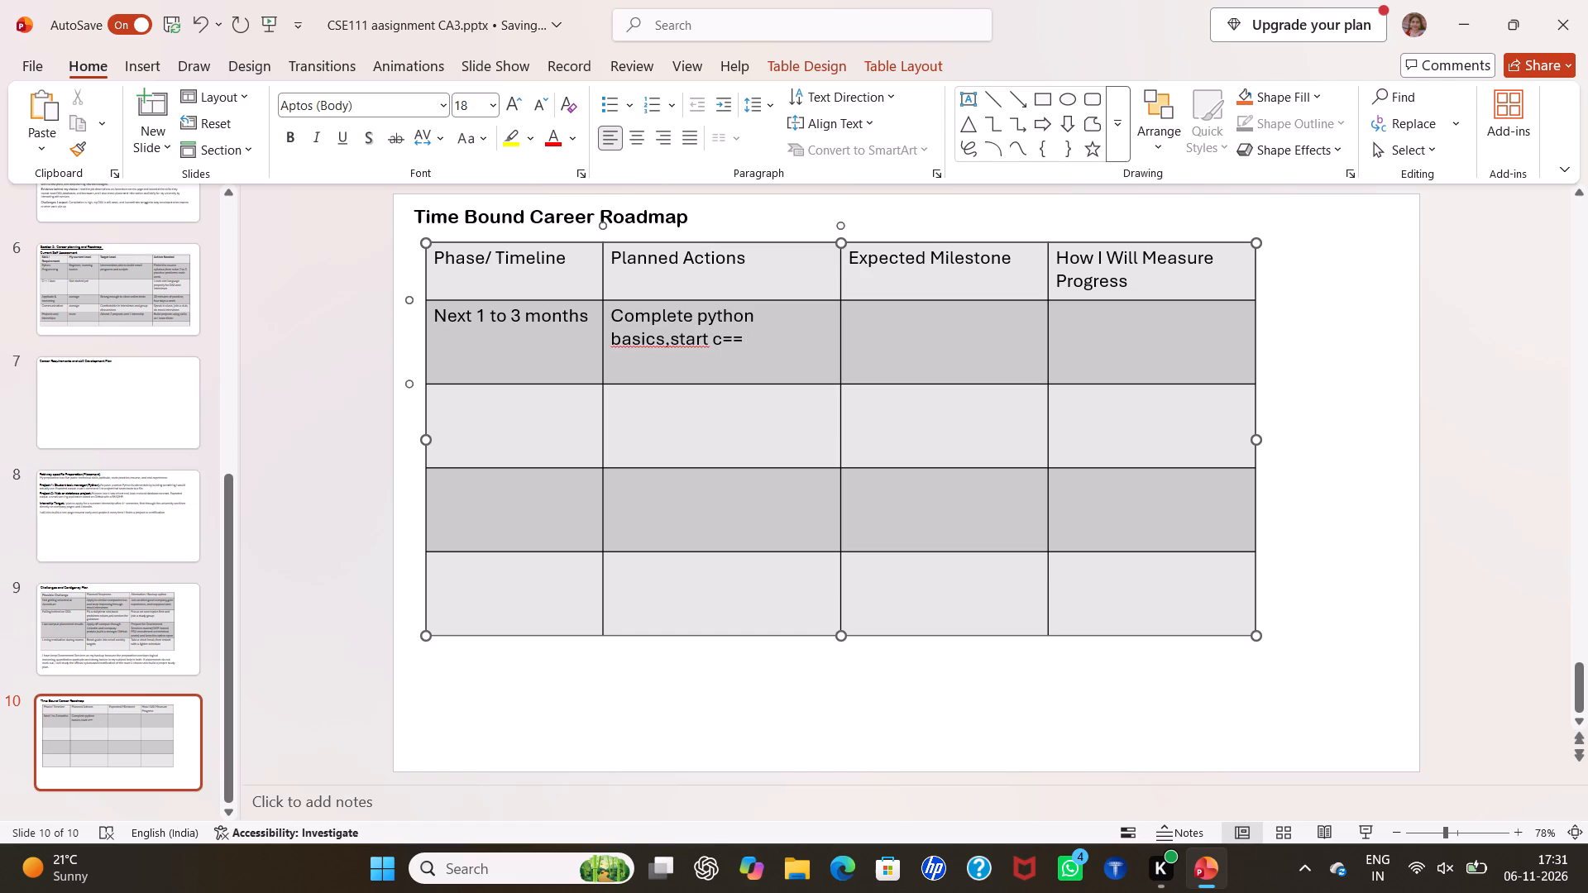
key(BackSpace)
key(BackSpace)
key(BackSpace)
key(BackSpace)
key(shift+c)
text(++)
text(/ java)
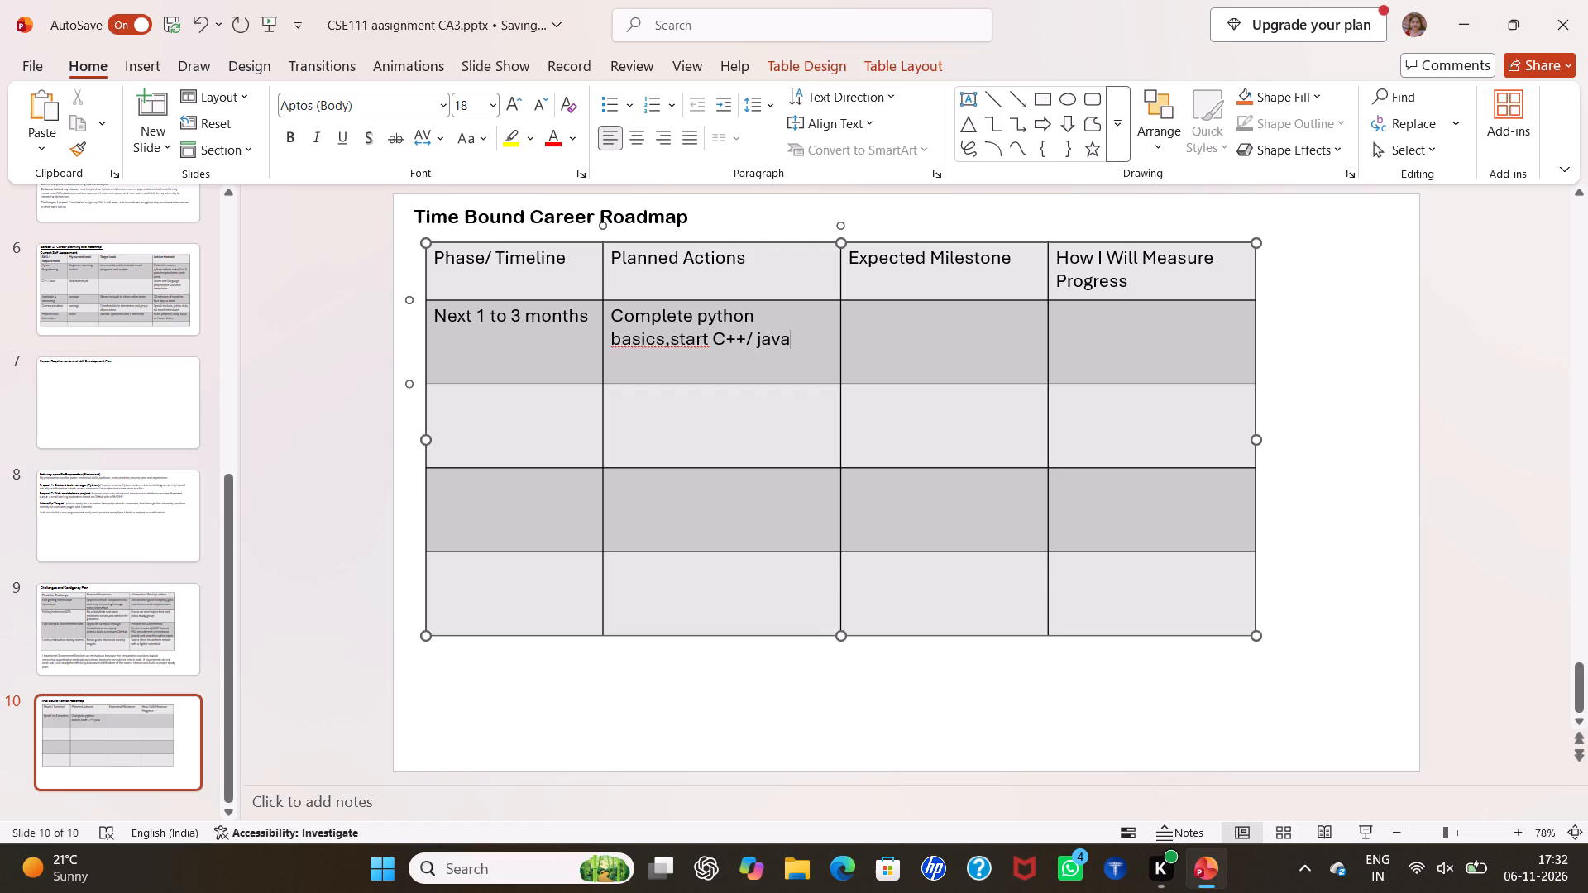
key(space)
key(BackSpace)
text(, create)
key(space)
key(shift+g)
text(ithu)
text(b)
key(space)
text(and)
key(space)
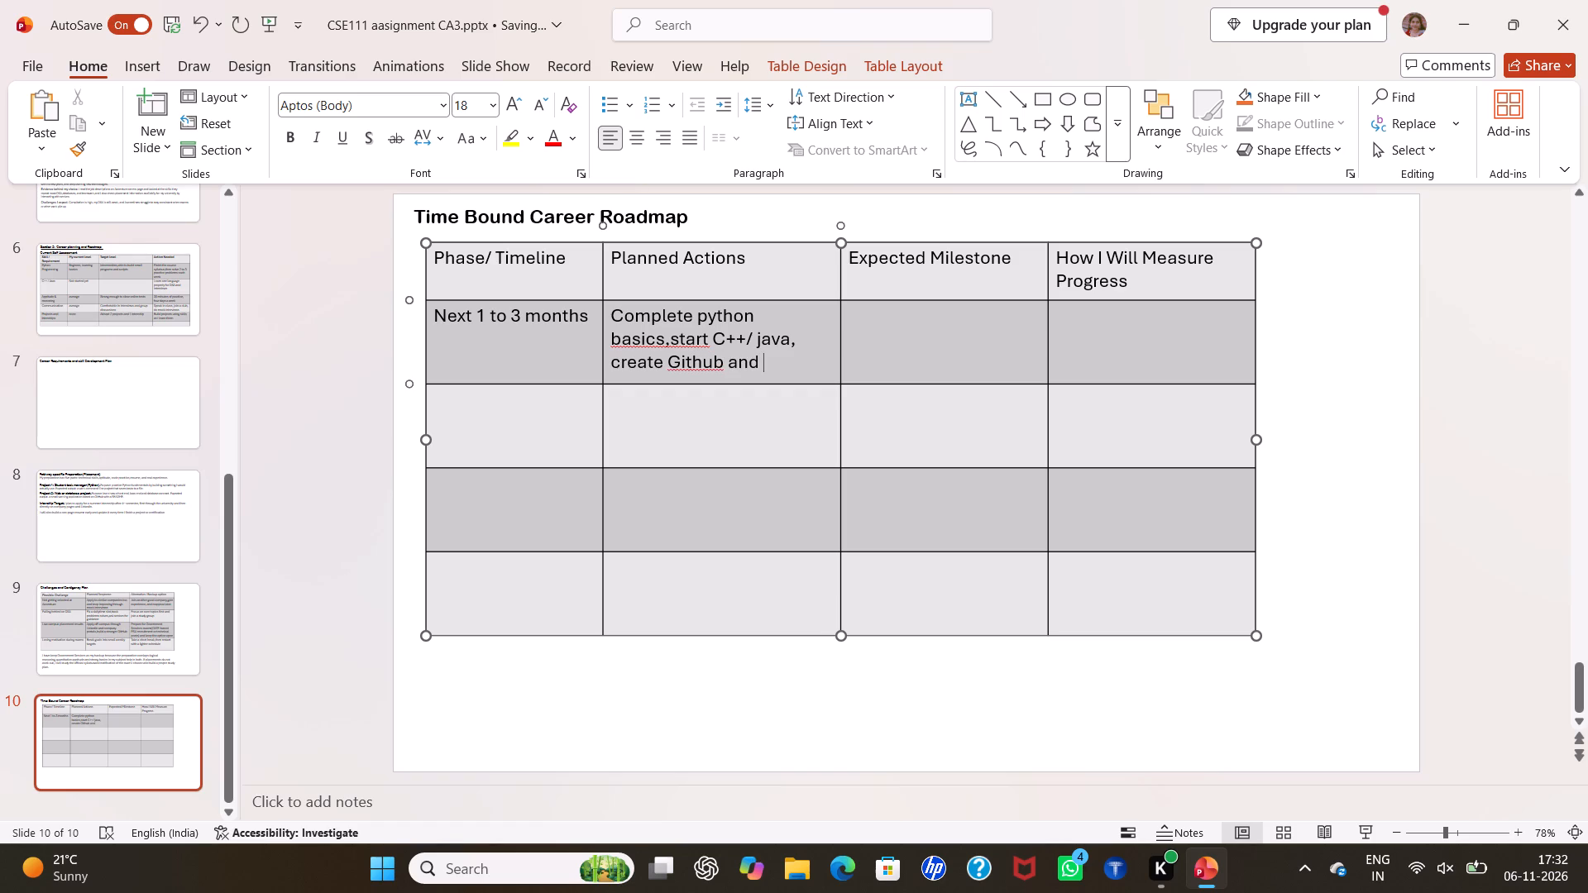
text(Link)
text(edi)
text(n profiles)
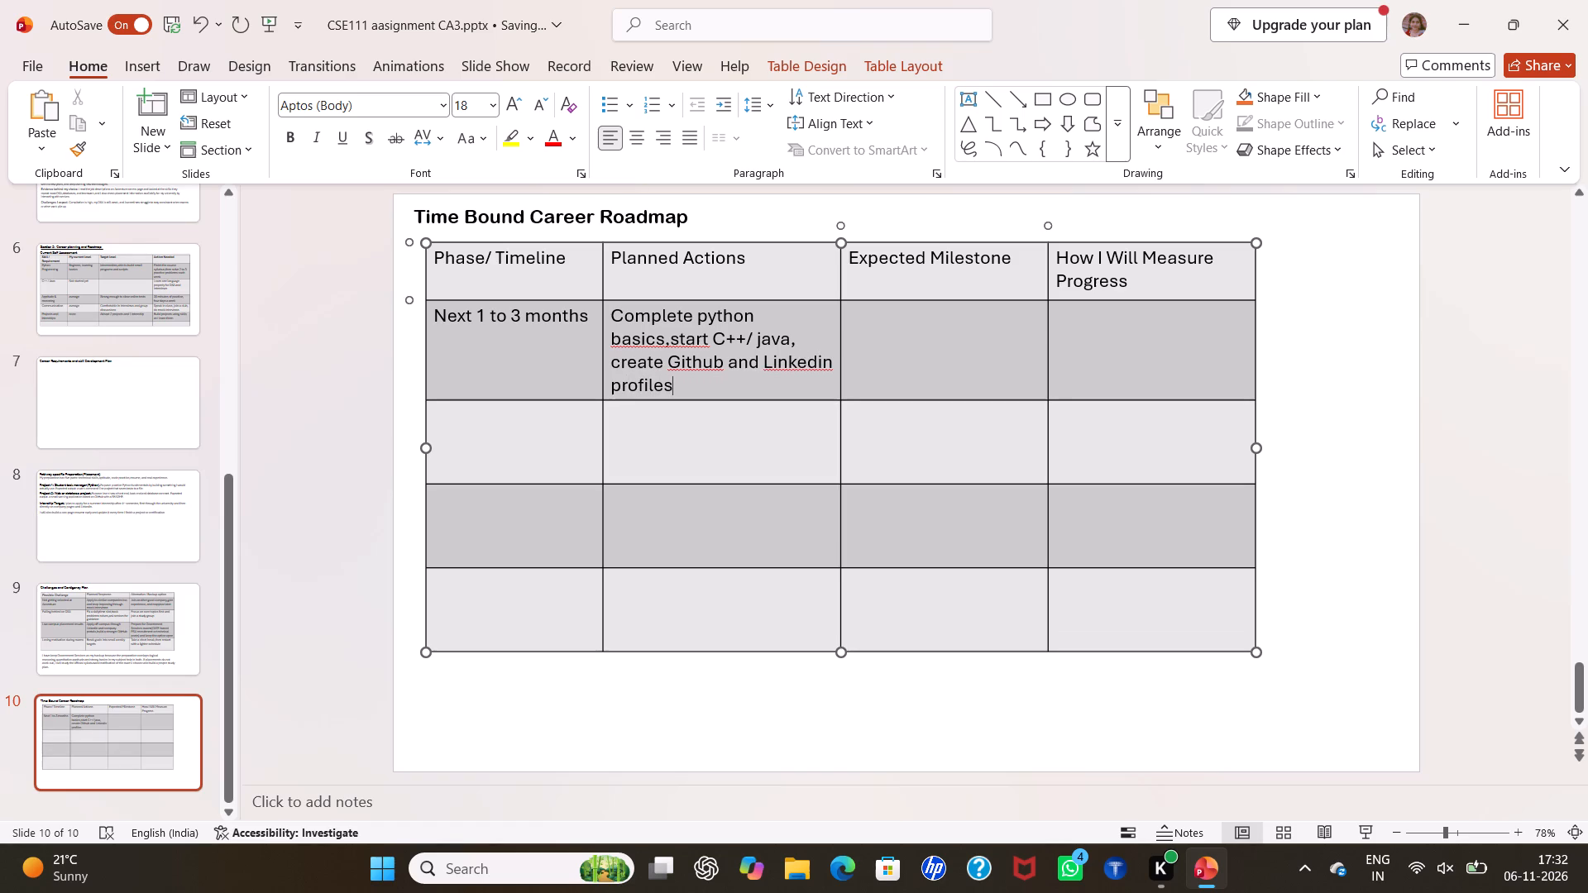
Begin the Expected Milestone entry in the "Next 1 to 3 months" row.
click(893, 318)
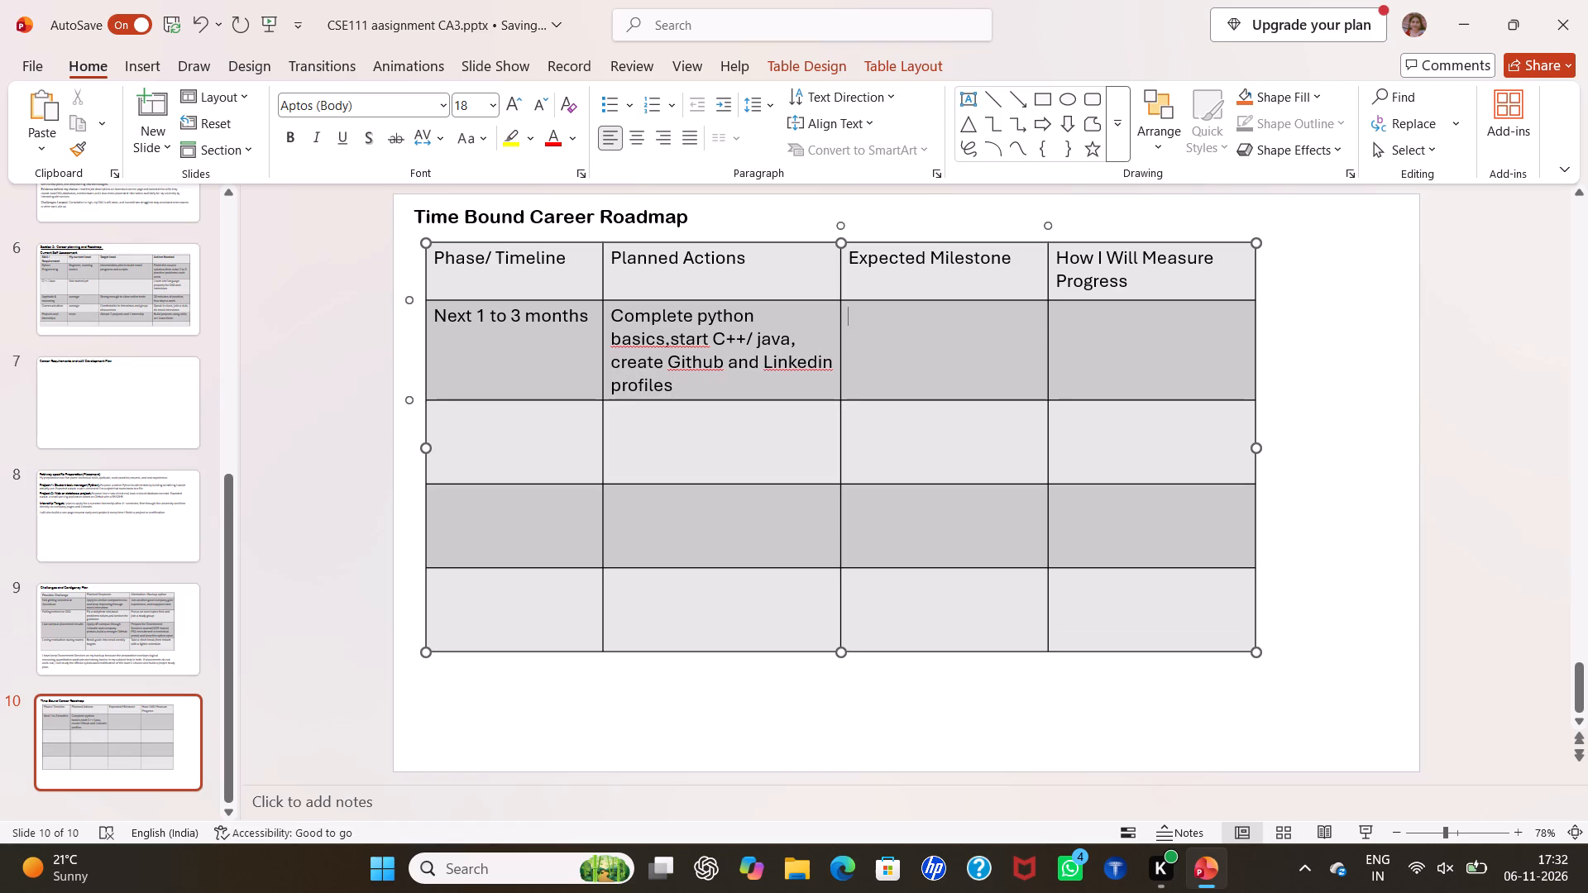